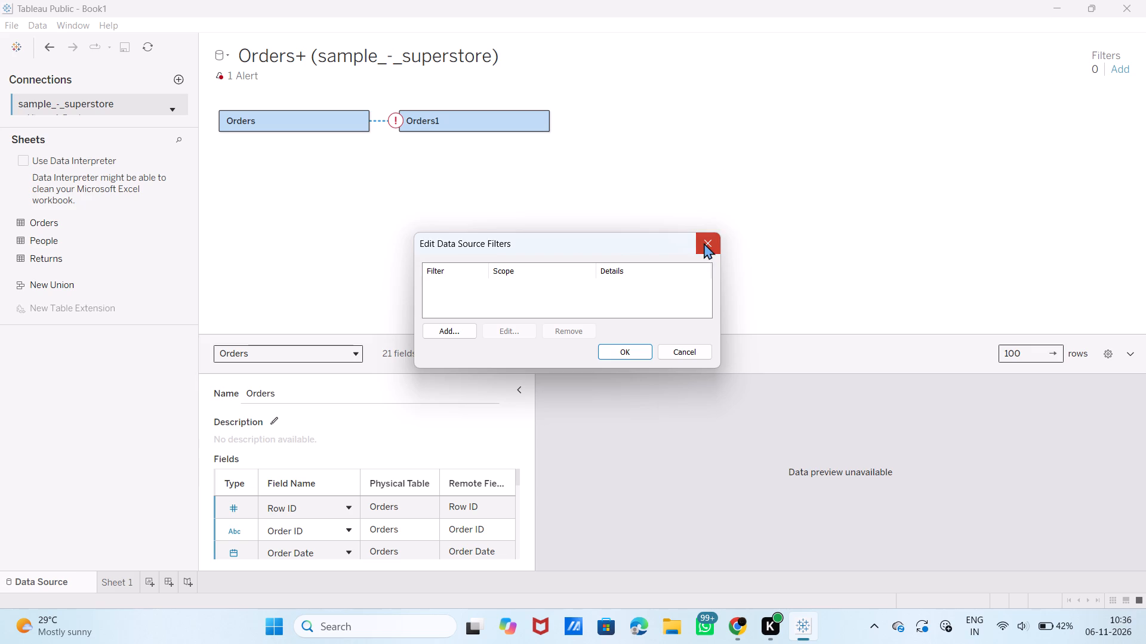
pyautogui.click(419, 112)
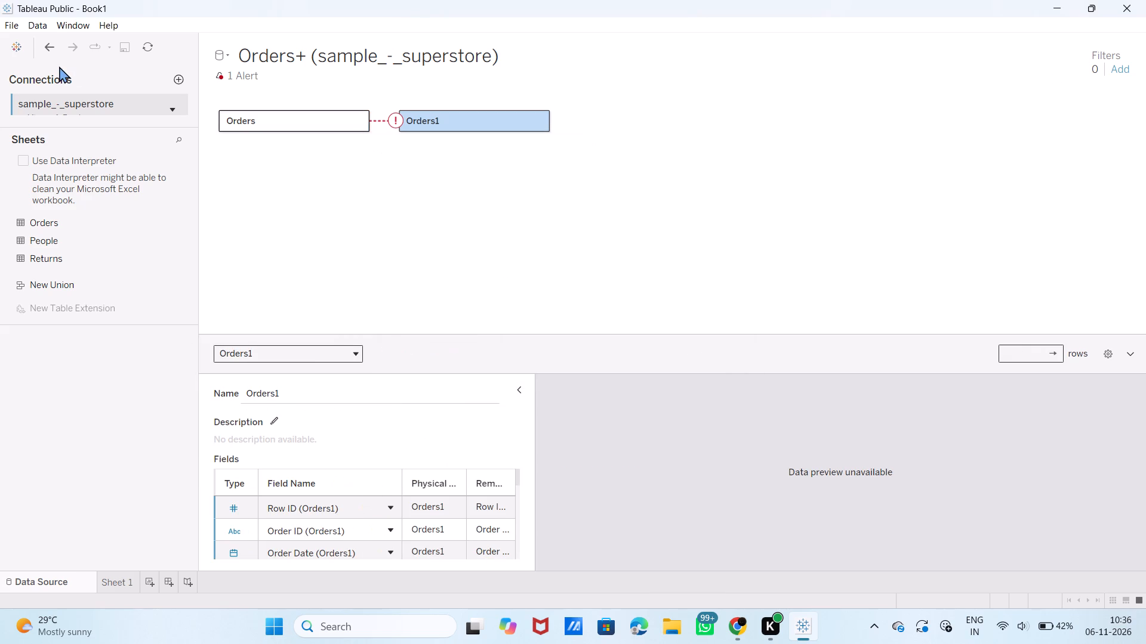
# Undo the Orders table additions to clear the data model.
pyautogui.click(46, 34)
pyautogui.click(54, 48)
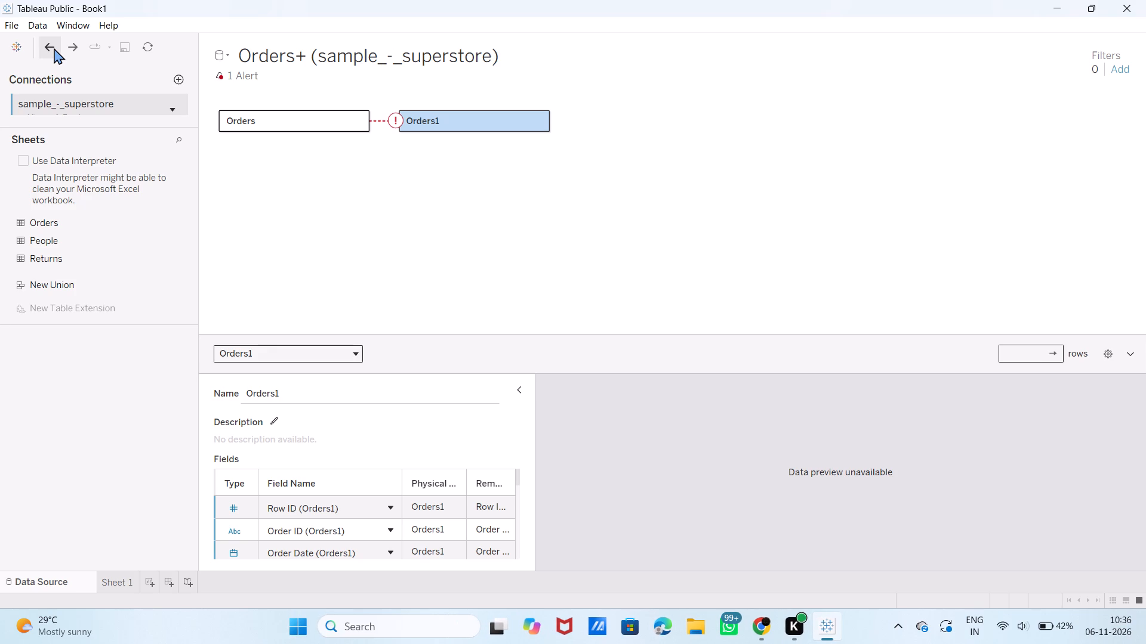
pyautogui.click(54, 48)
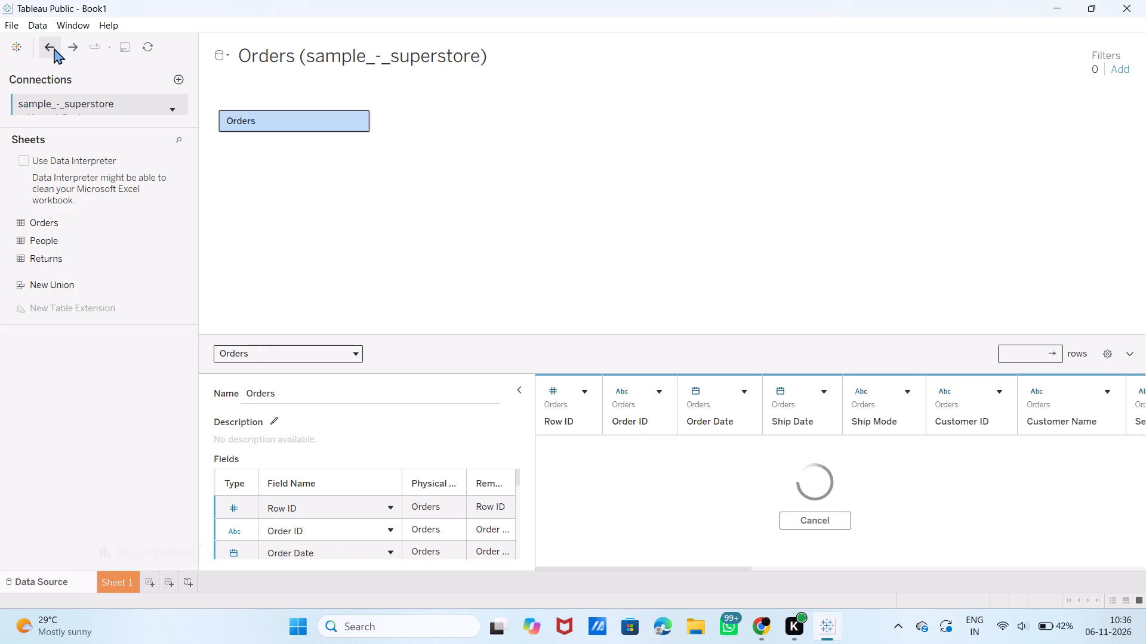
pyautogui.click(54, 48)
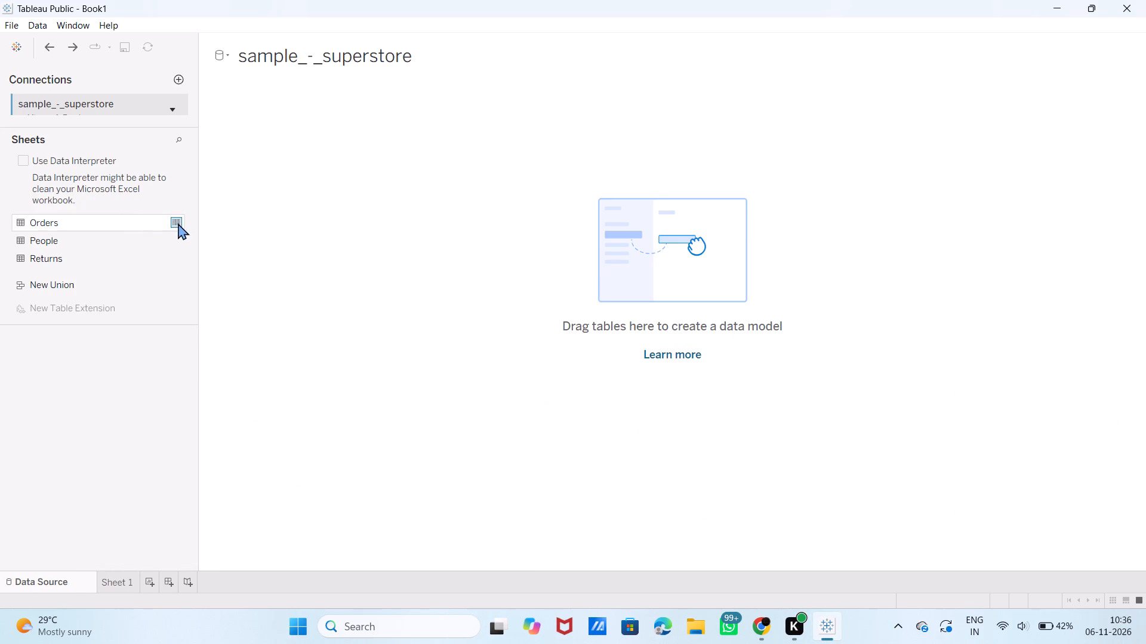
# Add the Orders sheet to the empty data model as a single table.
pyautogui.moveTo(178, 223); pyautogui.dragTo(604, 314)
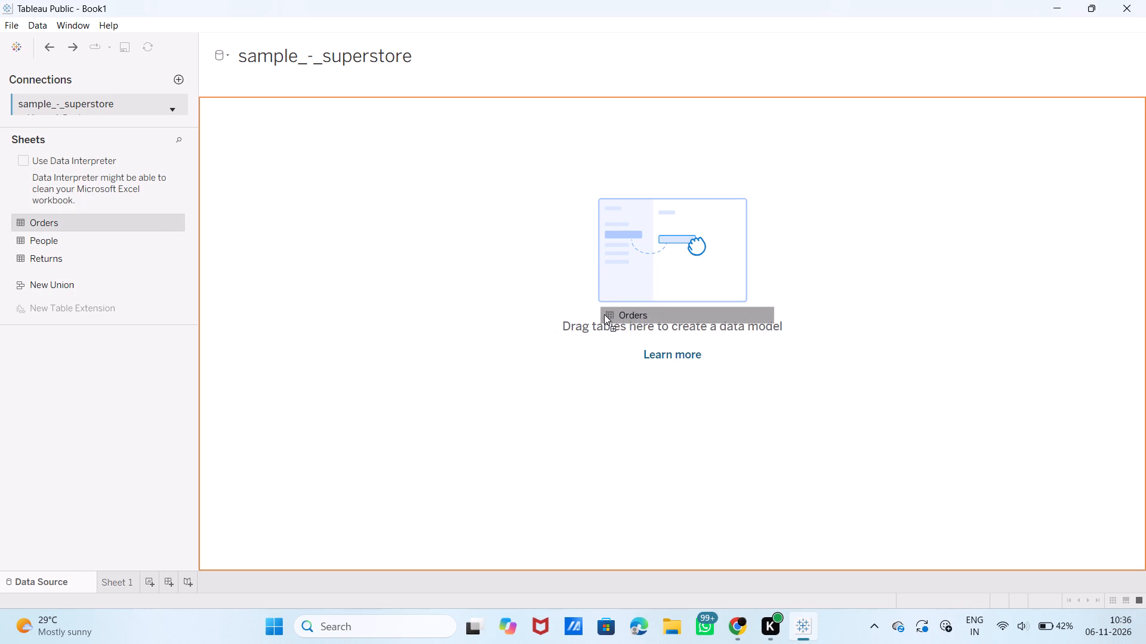
pyautogui.moveTo(604, 314); pyautogui.dragTo(701, 246)
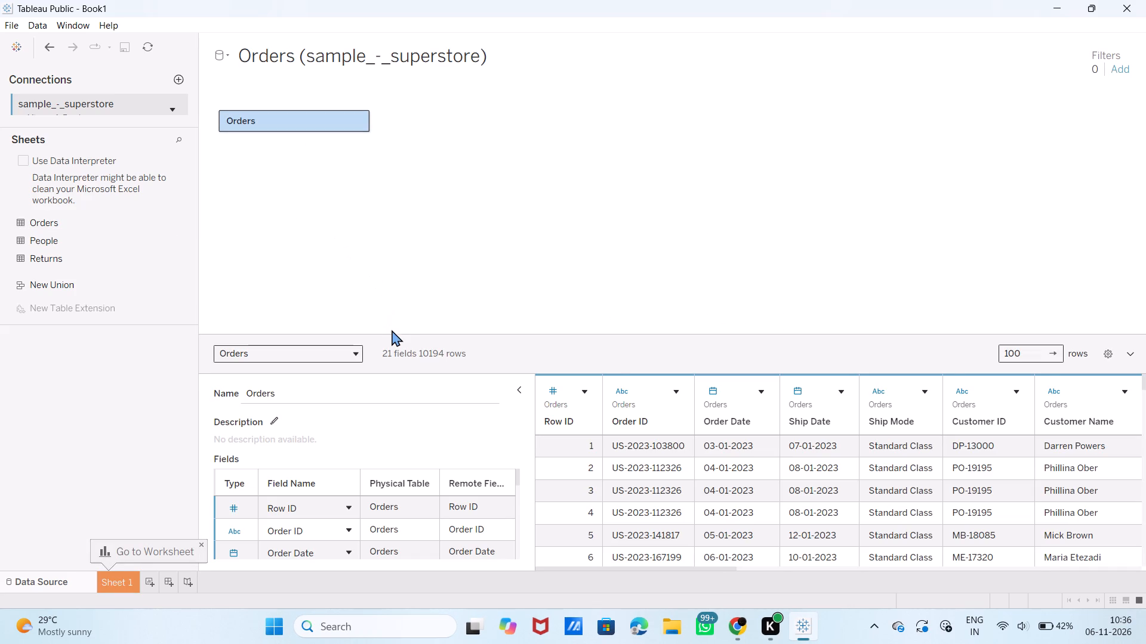
# Look through the Orders data preview, examining the order date, ship date and Ship Mode columns.
pyautogui.hscroll(-1, 677, 485)
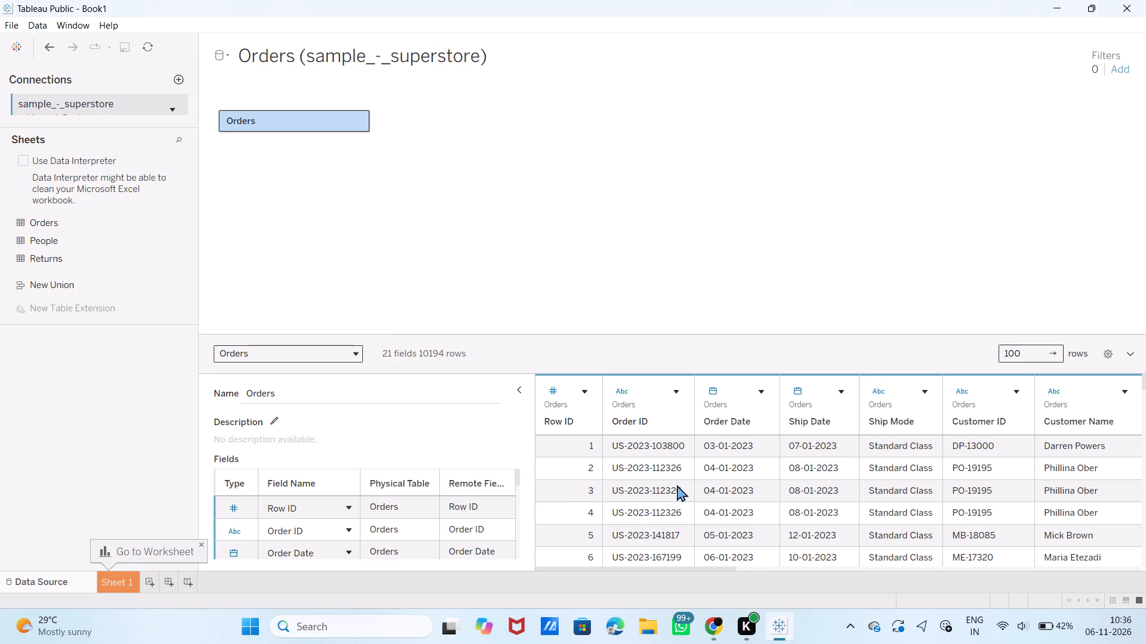
pyautogui.hscroll(-2, 677, 485)
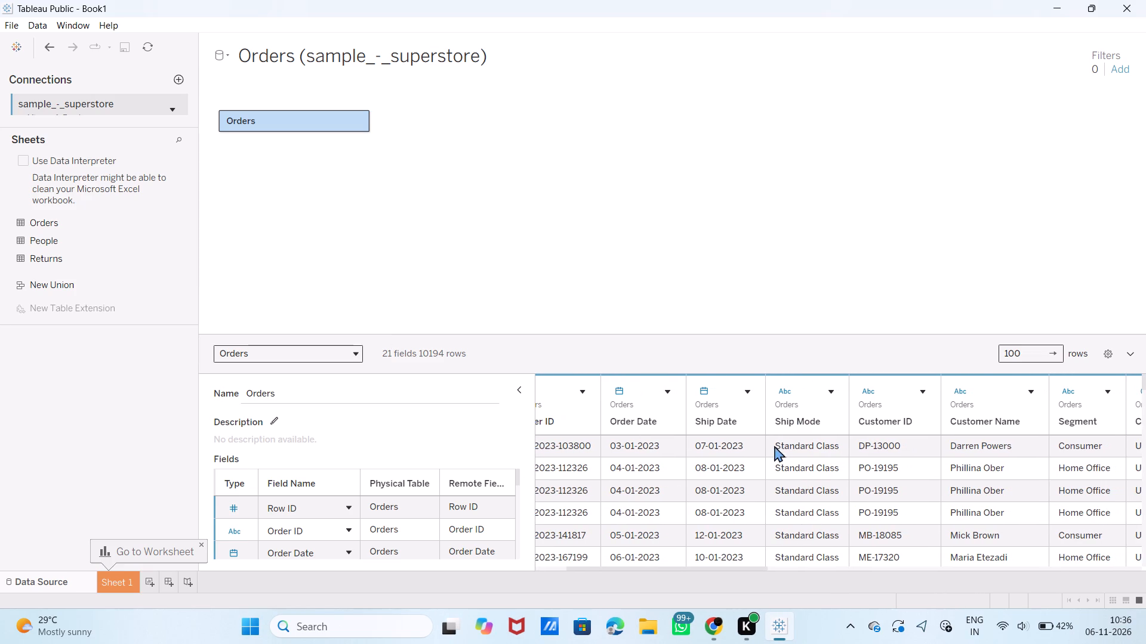
pyautogui.scroll(-3, 781, 506)
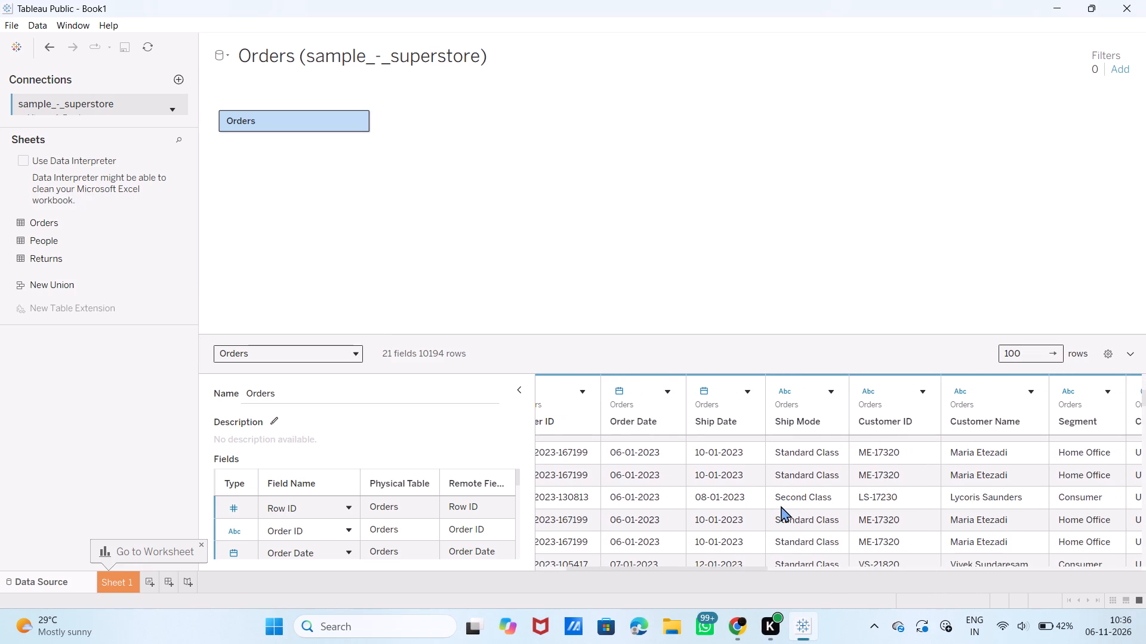
pyautogui.scroll(-1, 781, 506)
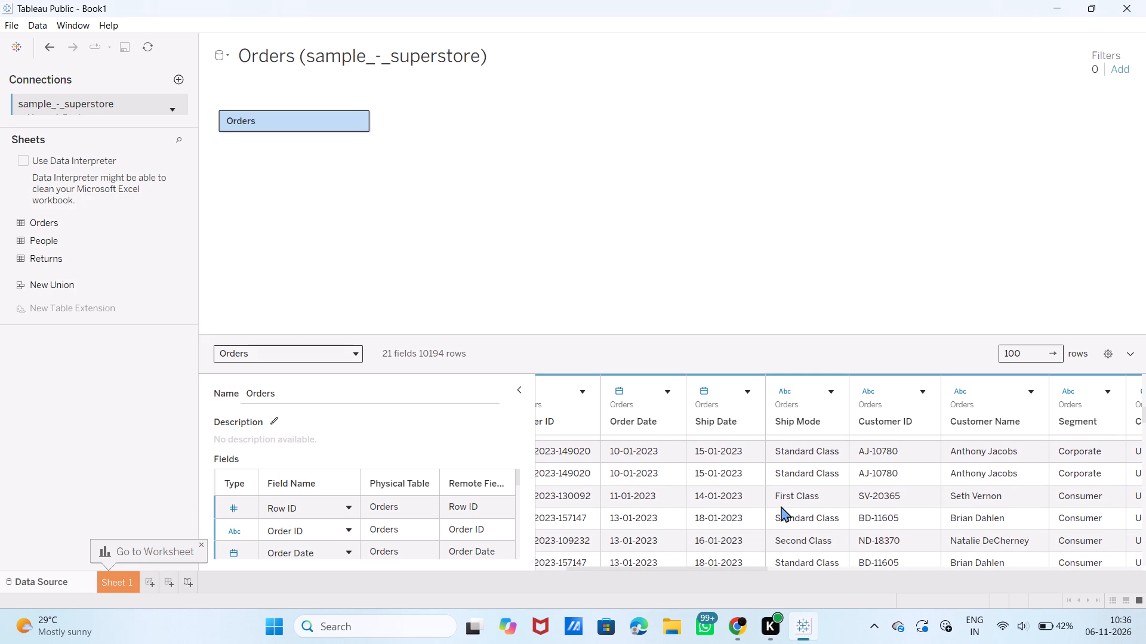
pyautogui.scroll(15, 781, 506)
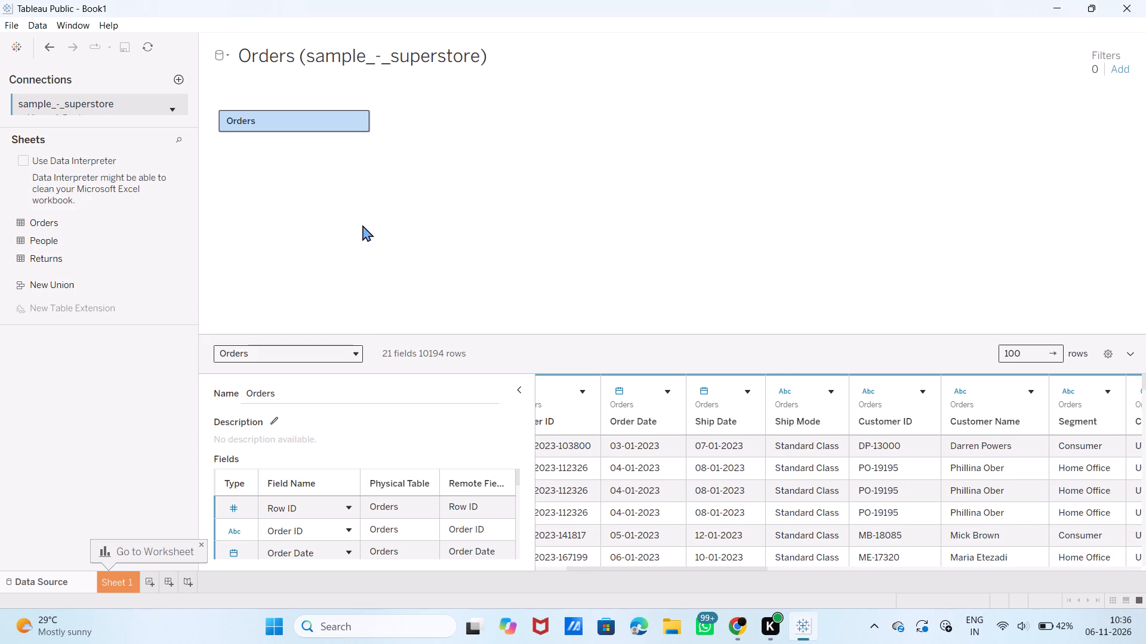
# On Sheet 1, create a calculated field from Ship Mode and name it Shipping_Delay, rechecking the practice question in ChatGPT.
pyautogui.click(122, 588)
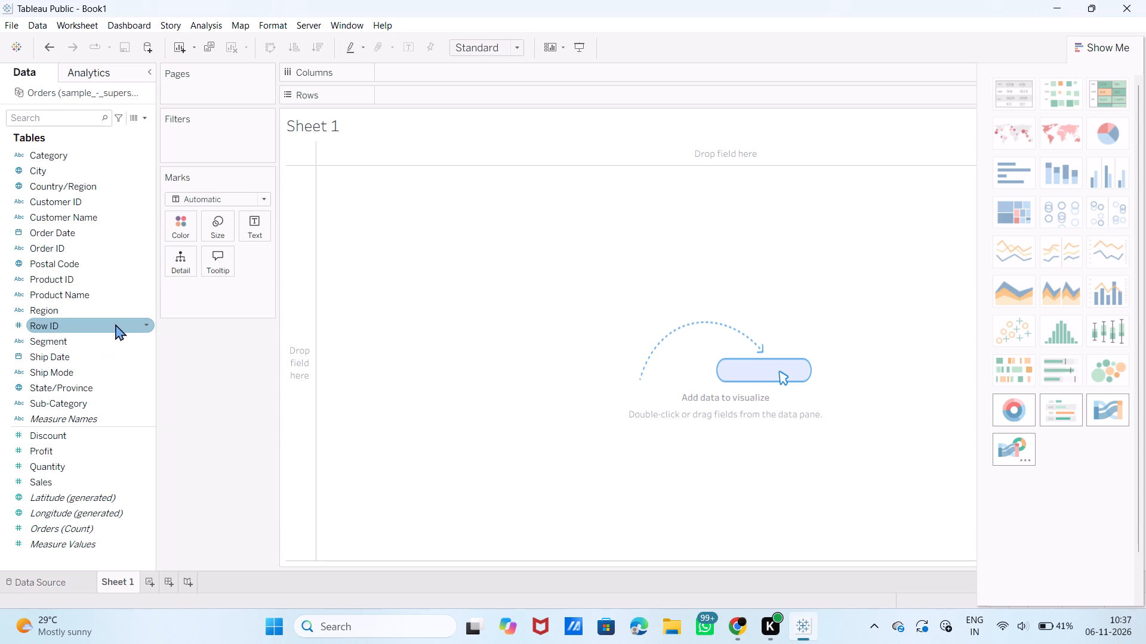
pyautogui.rightClick(121, 366)
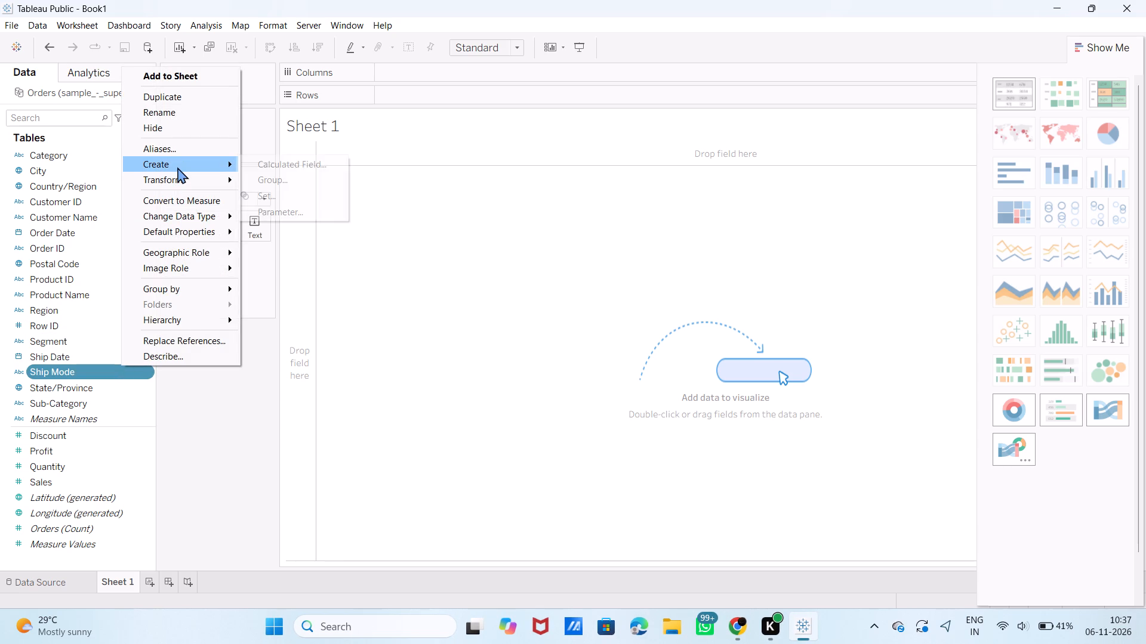
pyautogui.click(282, 166)
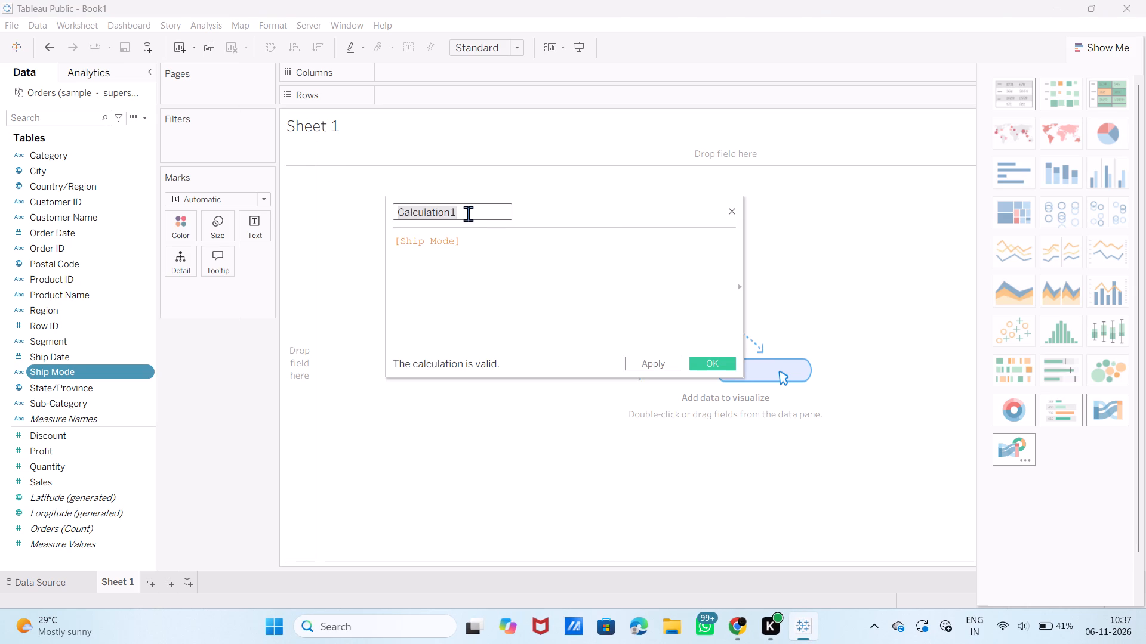
pyautogui.click(468, 212)
pyautogui.press('BackSpace')
pyautogui.press('BackSpace')
pyautogui.press('BackSpace')
pyautogui.press('BackSpace')
pyautogui.press('BackSpace')
pyautogui.press('BackSpace')
pyautogui.press('BackSpace')
pyautogui.press('BackSpace')
pyautogui.press('BackSpace')
pyautogui.press('BackSpace')
pyautogui.press('BackSpace')
pyautogui.press('BackSpace')
pyautogui.press('BackSpace')
pyautogui.press('BackSpace')
pyautogui.press('BackSpace')
pyautogui.press('BackSpace')
pyautogui.press('BackSpace')
pyautogui.press('BackSpace')
pyautogui.press('BackSpace')
pyautogui.press('BackSpace')
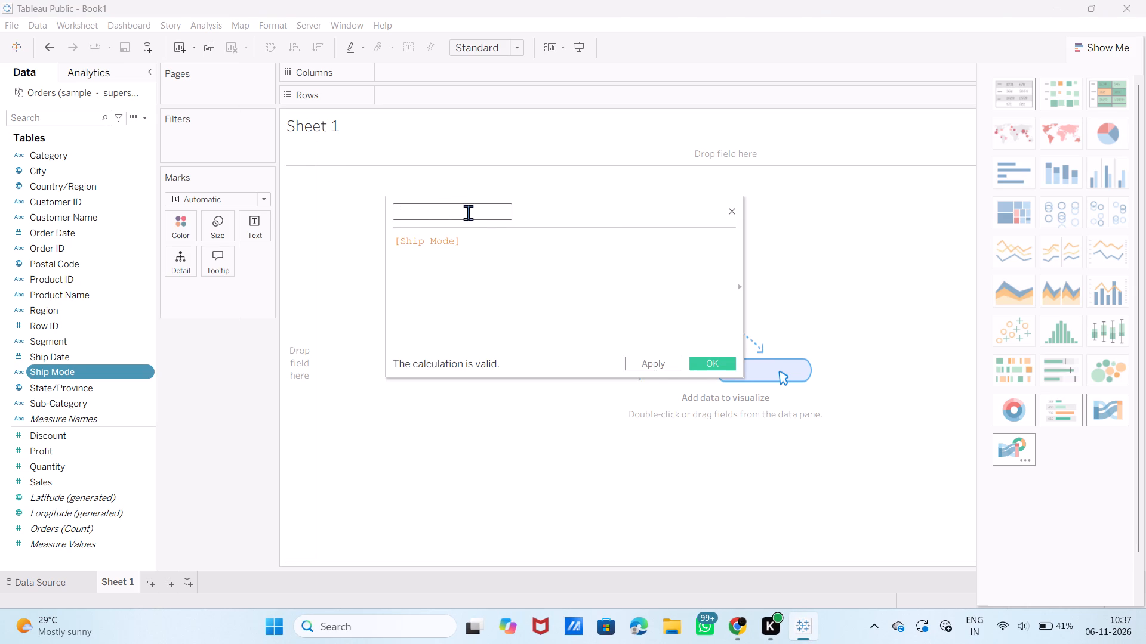
pyautogui.click(728, 618)
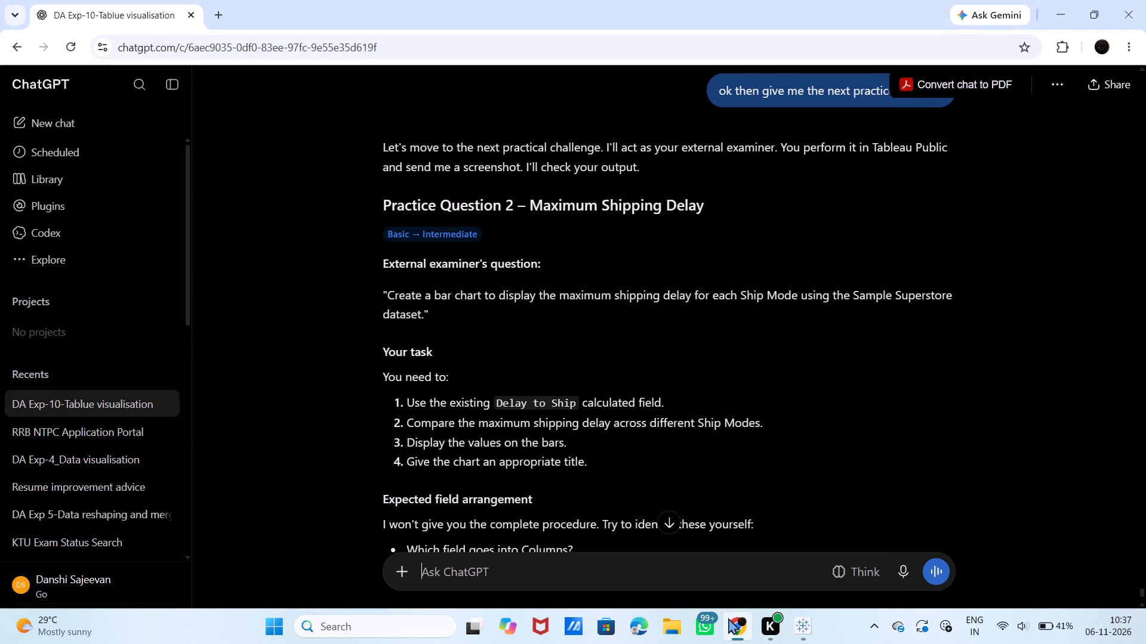
pyautogui.click(728, 618)
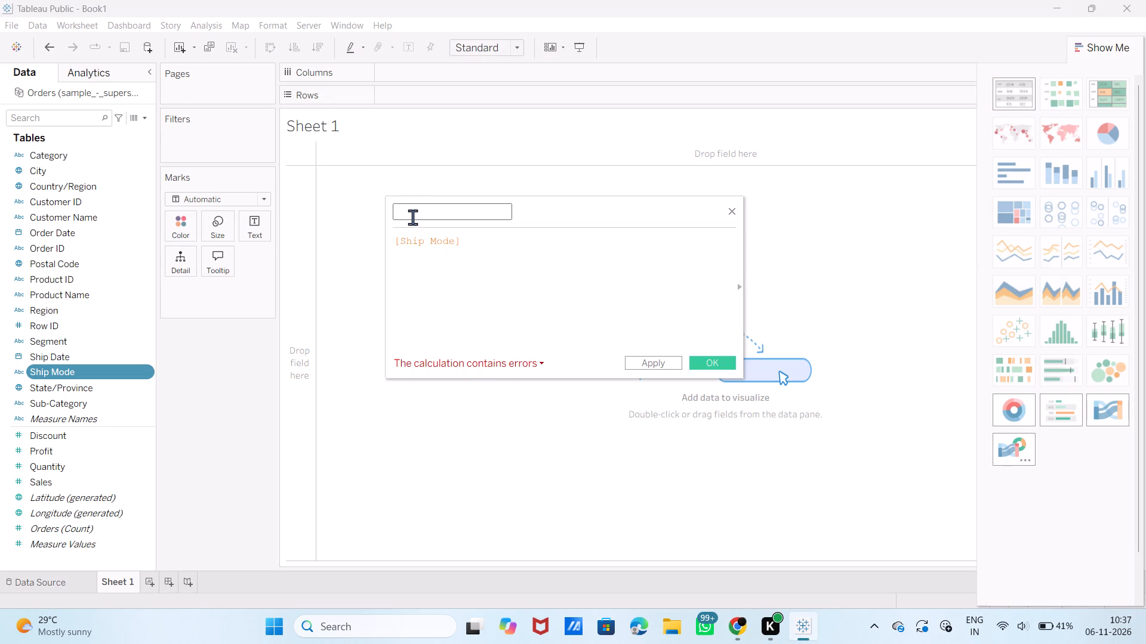
pyautogui.write('shipping')
pyautogui.press('space')
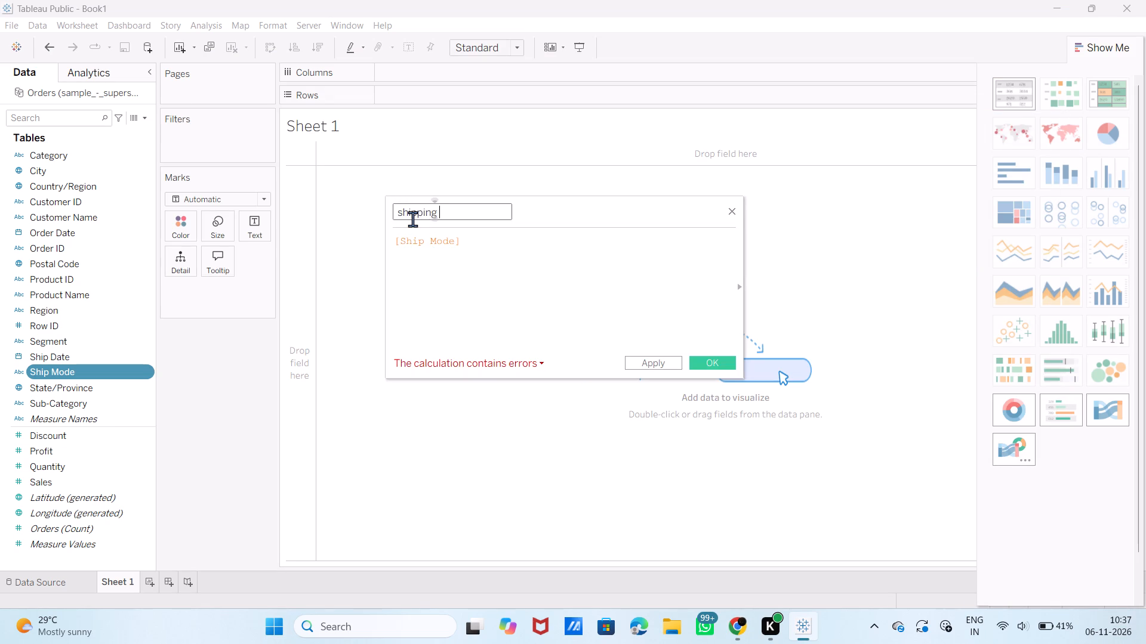
pyautogui.press('BackSpace')
pyautogui.write('_De')
pyautogui.write('lay')
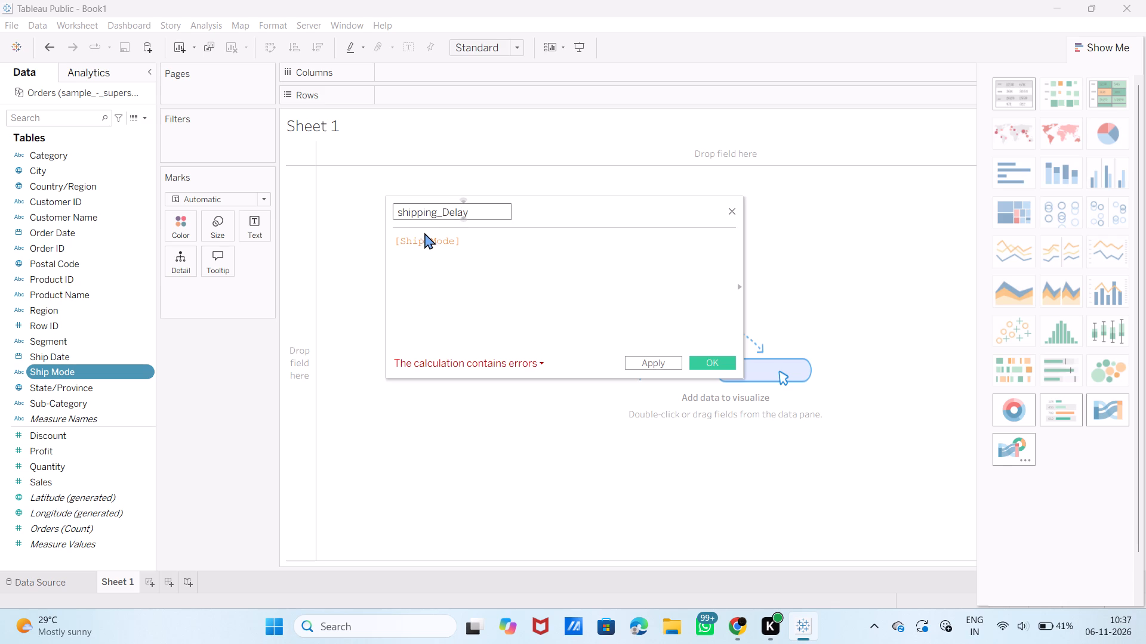
pyautogui.click(425, 234)
pyautogui.click(405, 217)
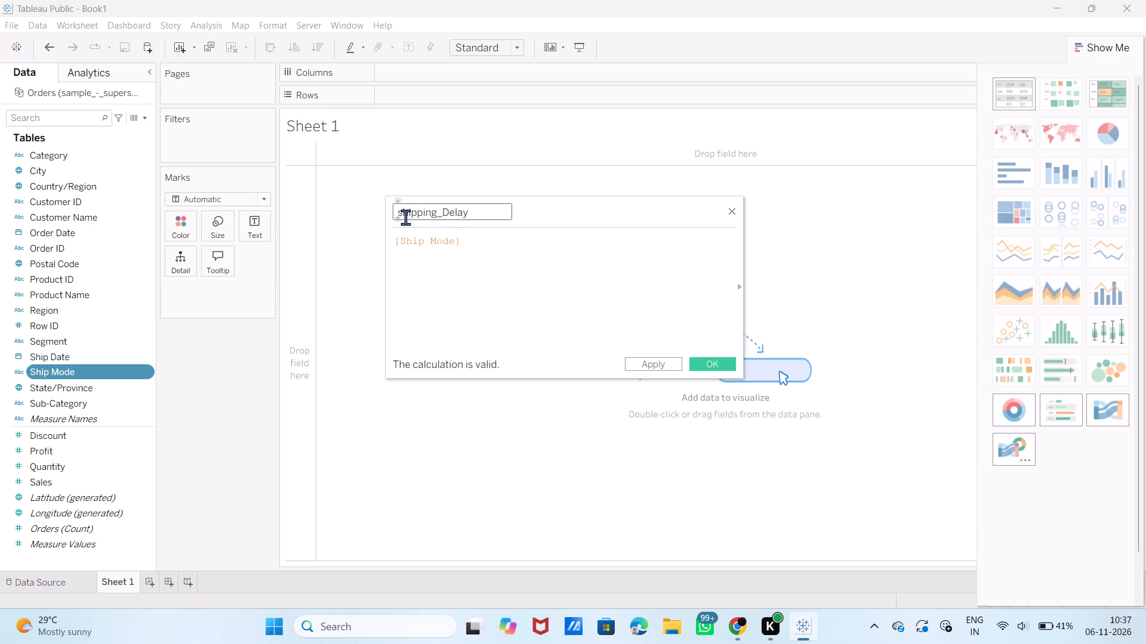
pyautogui.press('BackSpace')
pyautogui.hotkey('shift', 's')
# Clear the prefilled [Ship Mode] expression from the Shipping_Delay formula.
pyautogui.click(410, 233)
pyautogui.click(467, 234)
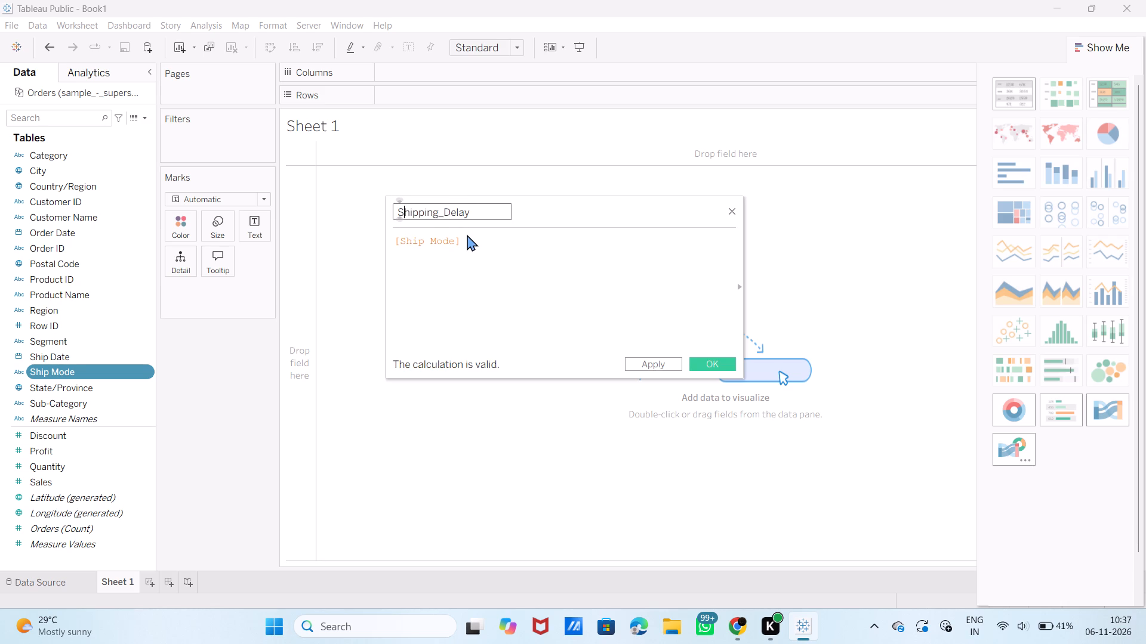
pyautogui.click(467, 234)
pyautogui.press('Down')
pyautogui.tripleClick(467, 234)
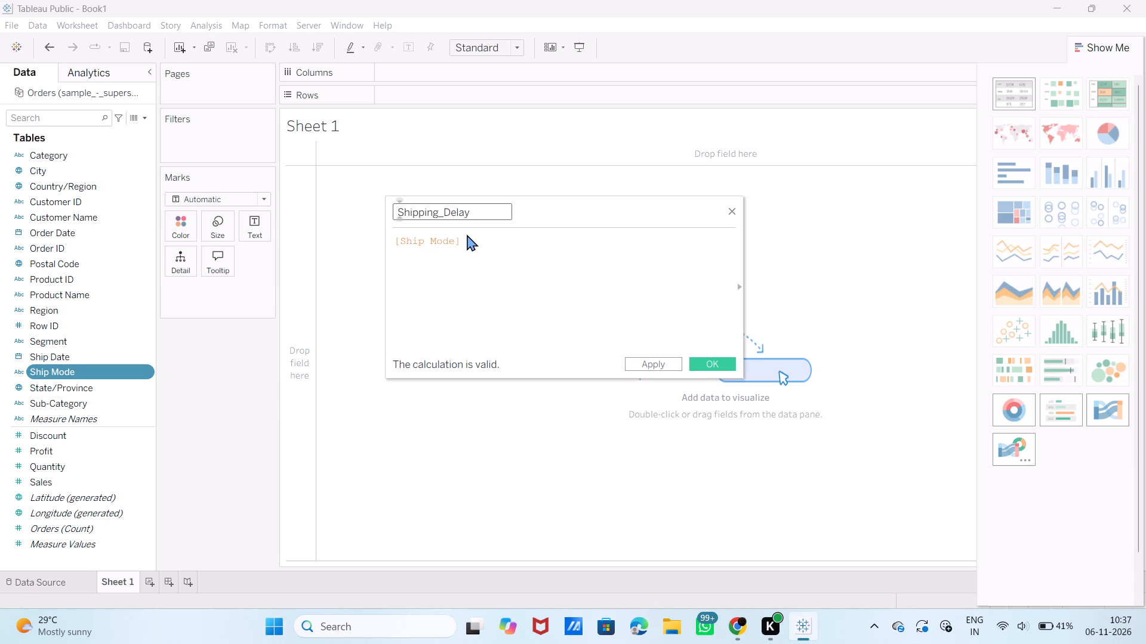
pyautogui.doubleClick(461, 242)
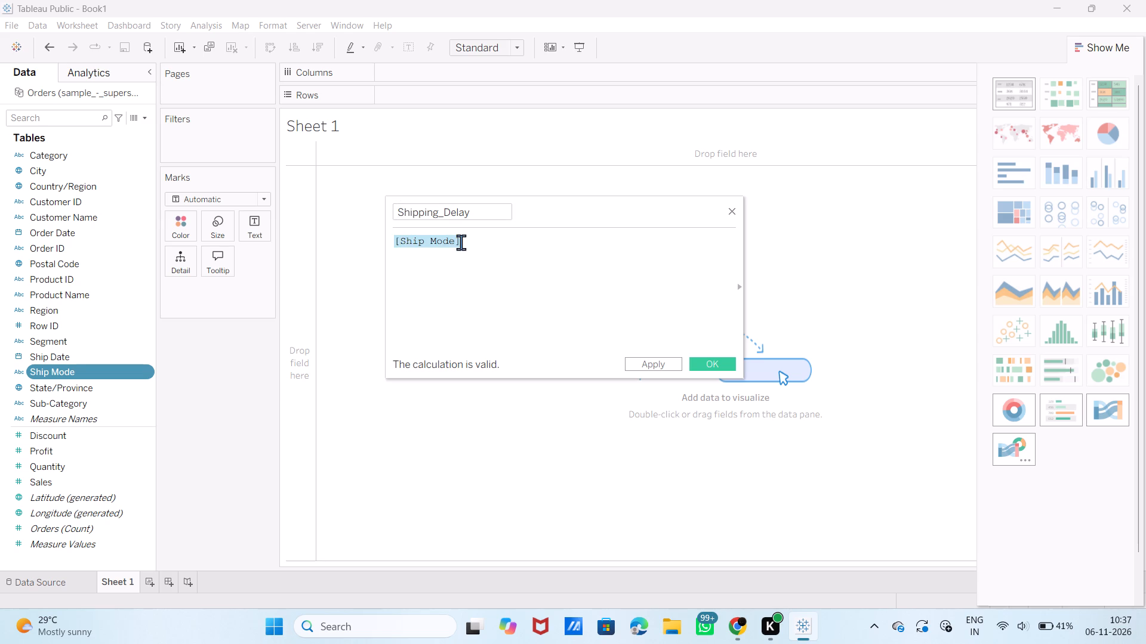
pyautogui.press('BackSpace')
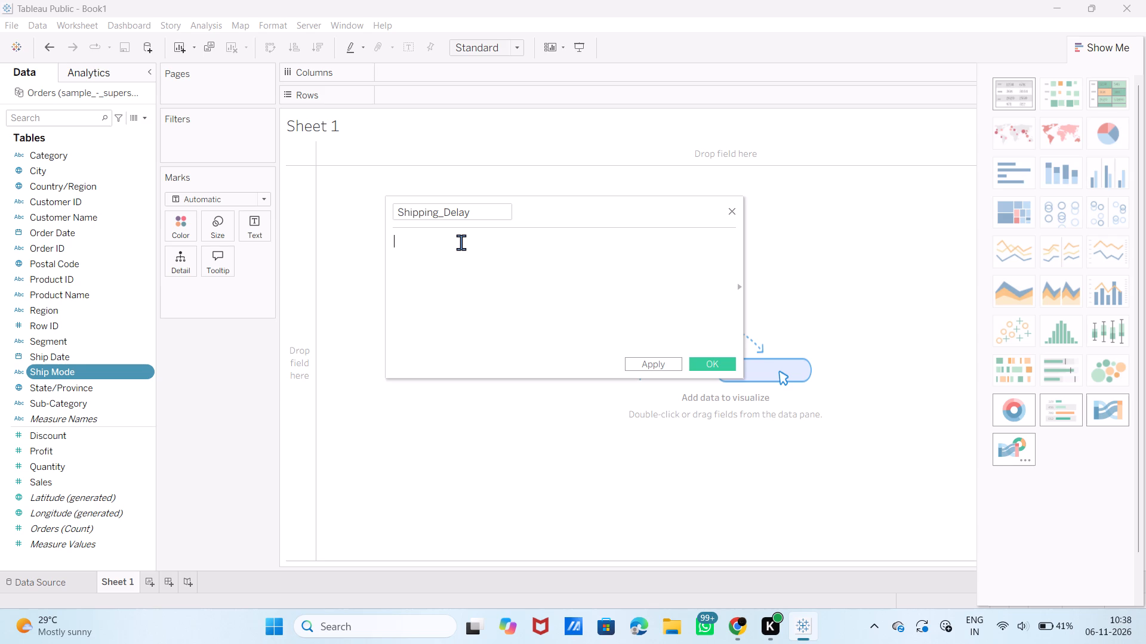
# Define Shipping_Delay as DATEDIFF('day',[Order Date],[Ship Date]) and save the calculated field.
pyautogui.write('DAR')
pyautogui.press('BackSpace')
pyautogui.write('Ta')
pyautogui.press('BackSpace')
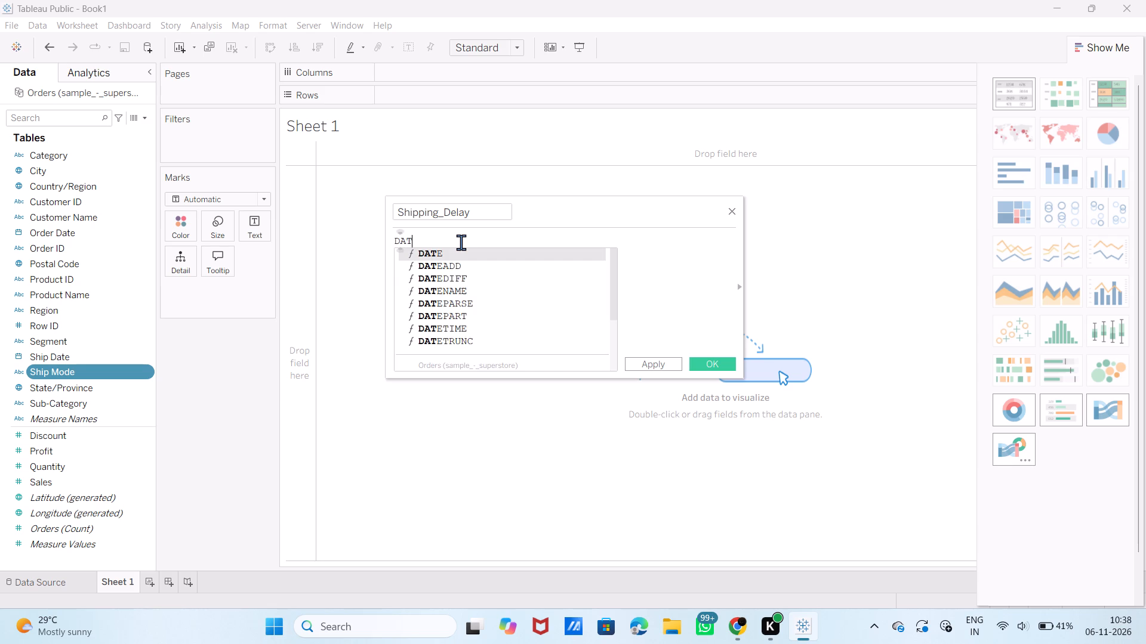
pyautogui.click(465, 280)
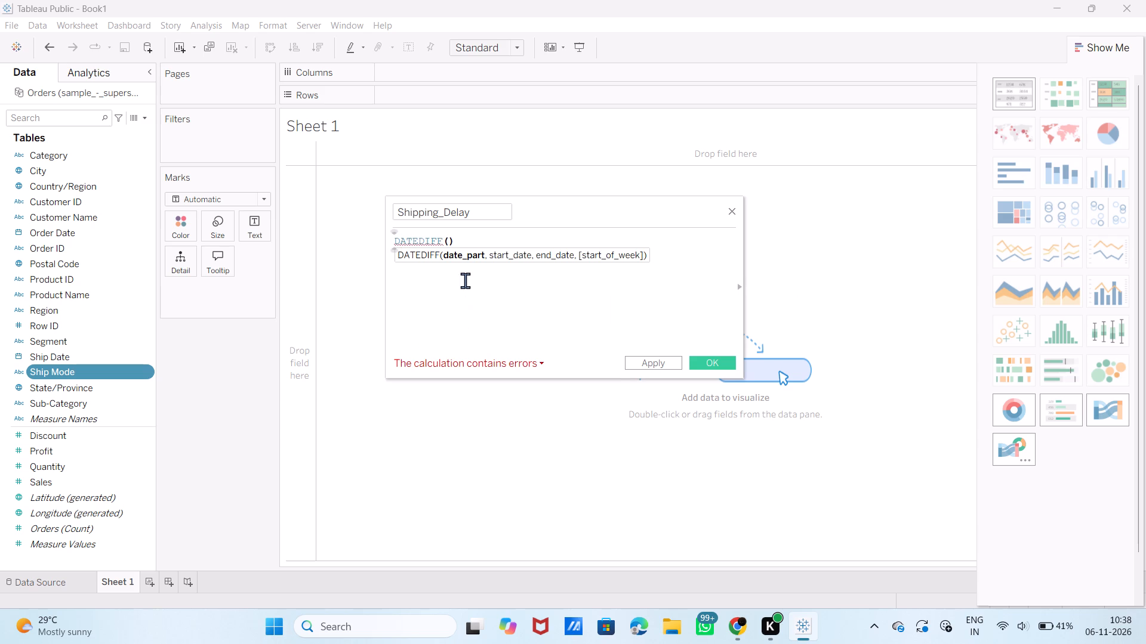
pyautogui.write("'day")
pyautogui.press("'")
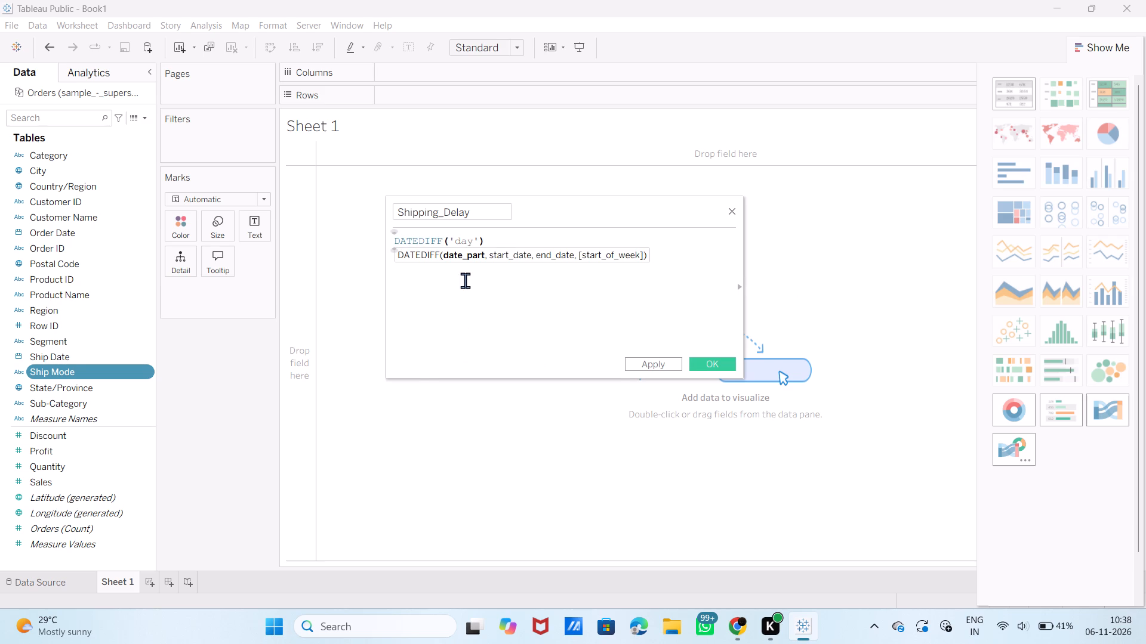
pyautogui.press(',')
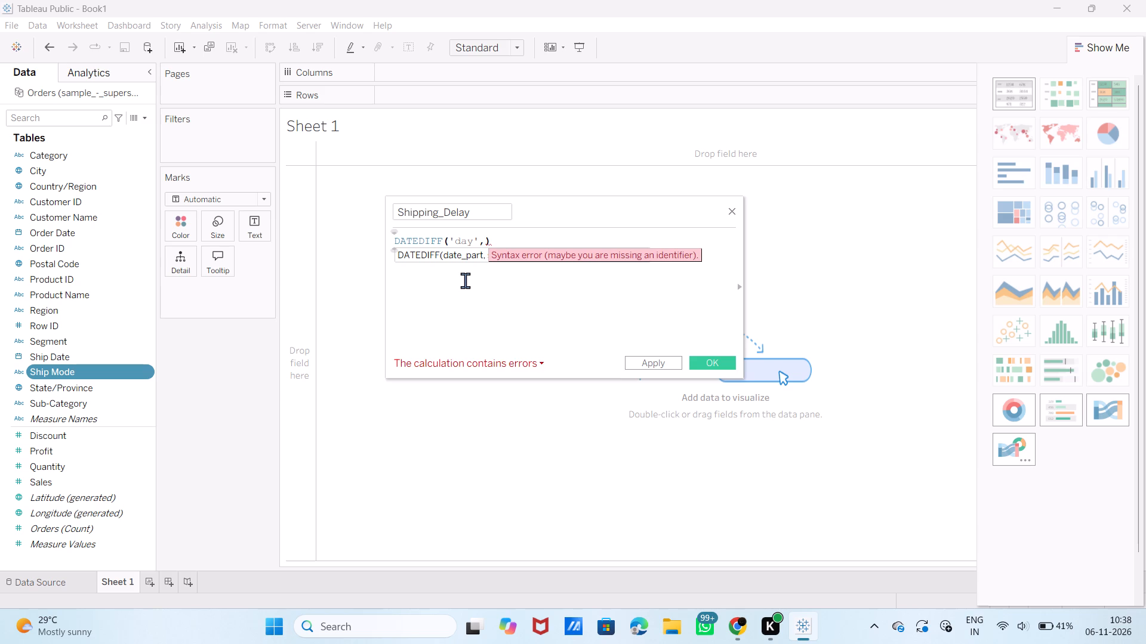
pyautogui.press('[')
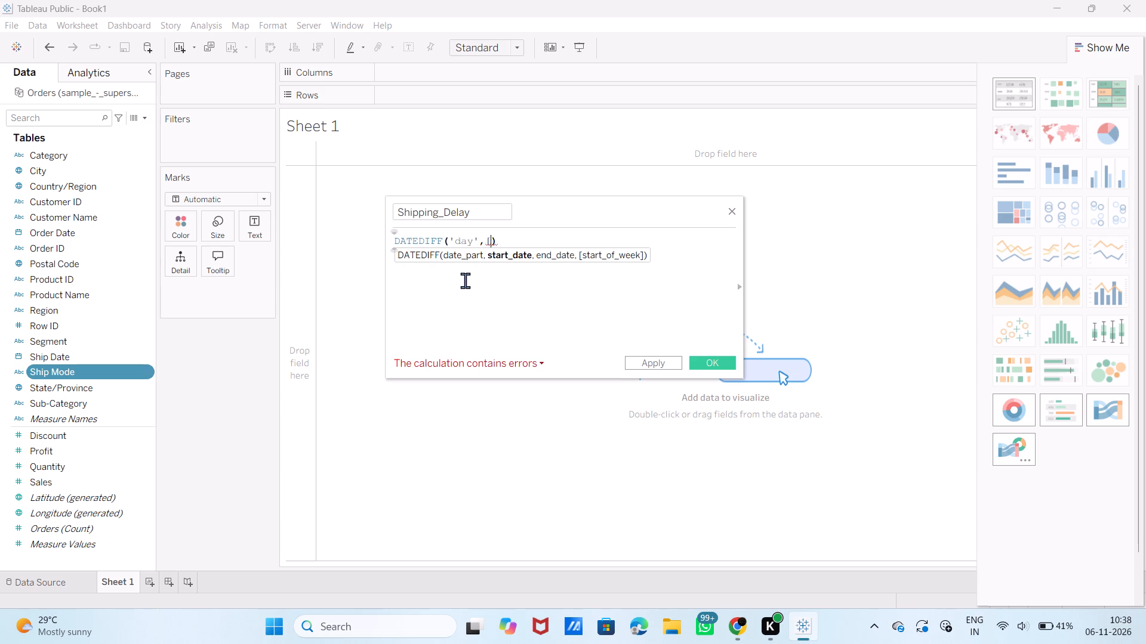
pyautogui.write('or')
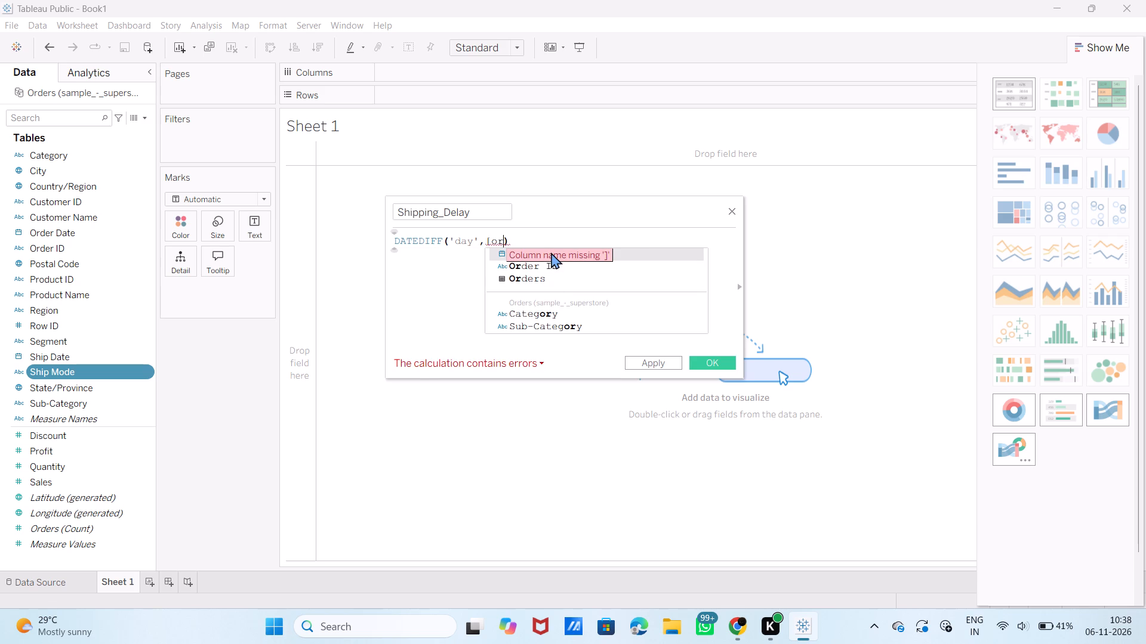
pyautogui.click(636, 256)
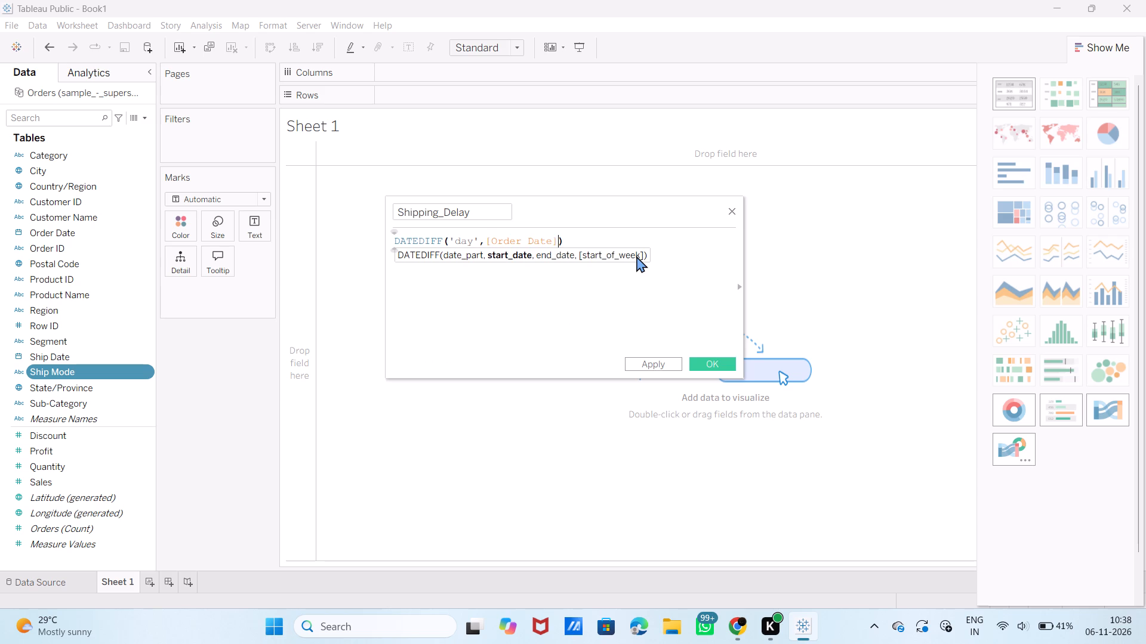
pyautogui.press(',')
pyautogui.write('[sh')
pyautogui.click(636, 256)
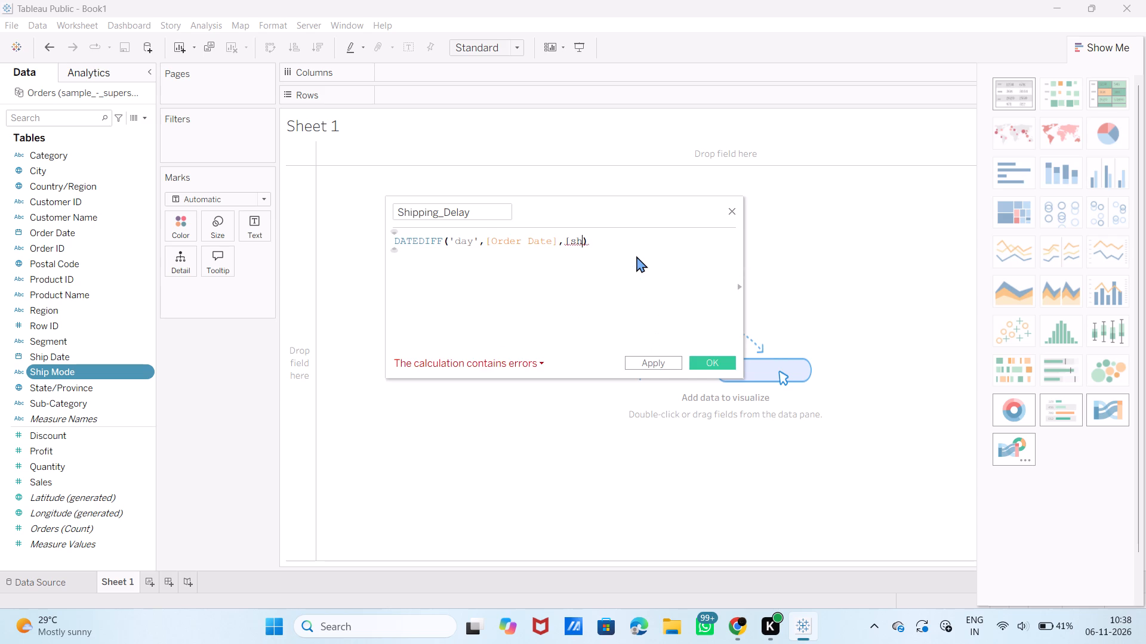
pyautogui.click(654, 240)
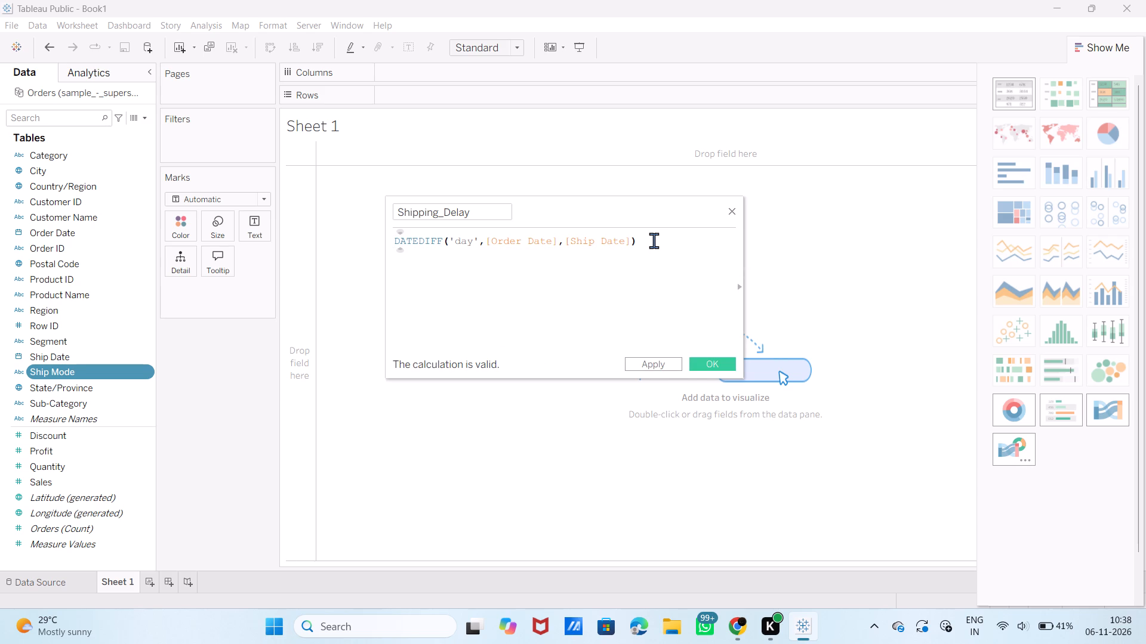
pyautogui.click(658, 368)
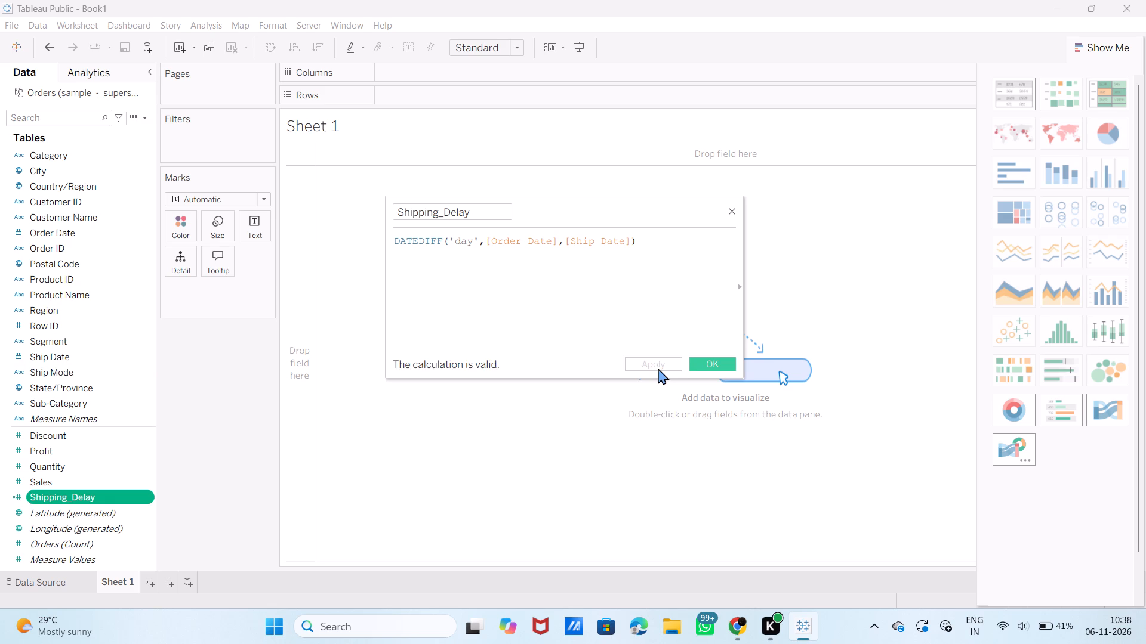
pyautogui.click(703, 364)
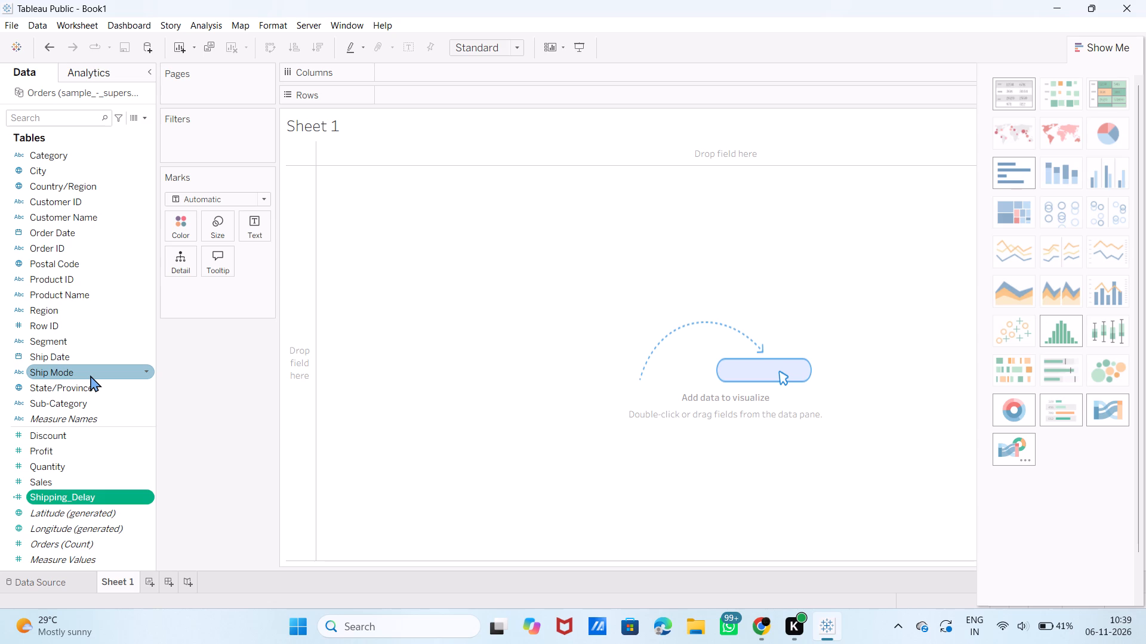
# Build a bar chart with Ship Mode on Columns and Shipping_Delay on Rows.
pyautogui.moveTo(90, 375); pyautogui.dragTo(91, 373)
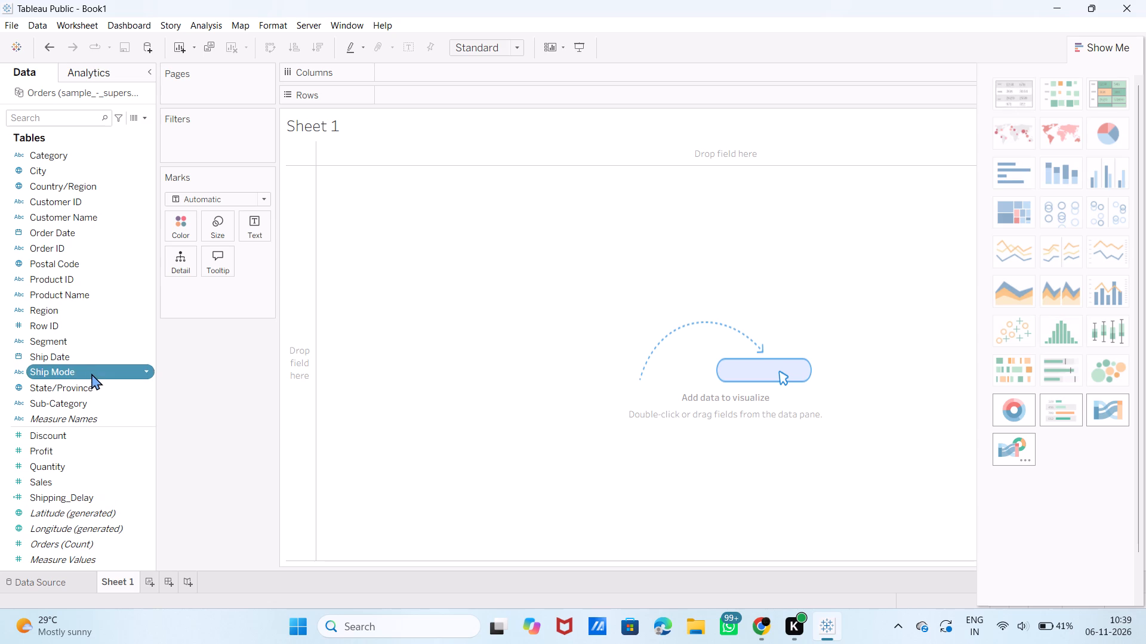
pyautogui.moveTo(91, 373); pyautogui.dragTo(466, 70)
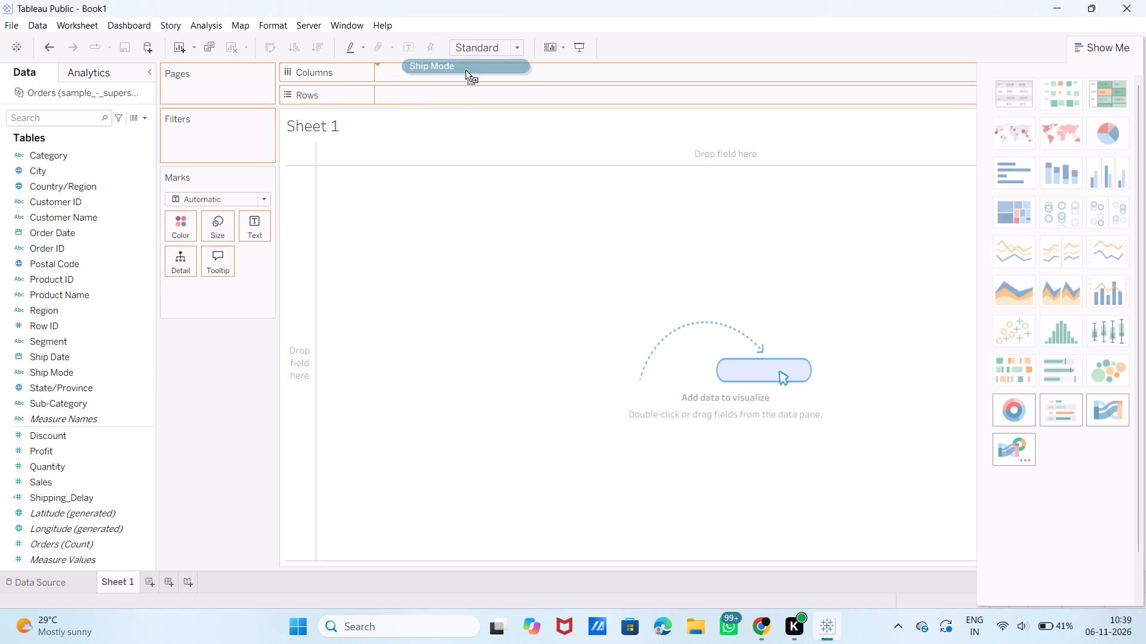
pyautogui.moveTo(466, 70); pyautogui.dragTo(450, 76)
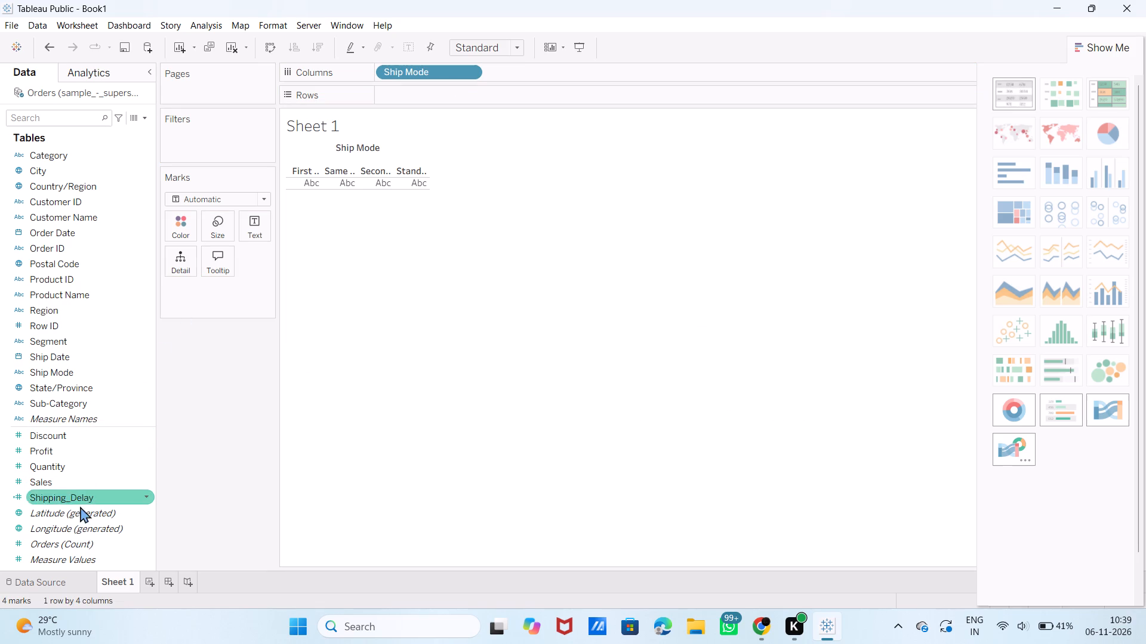
pyautogui.moveTo(94, 494); pyautogui.dragTo(446, 82)
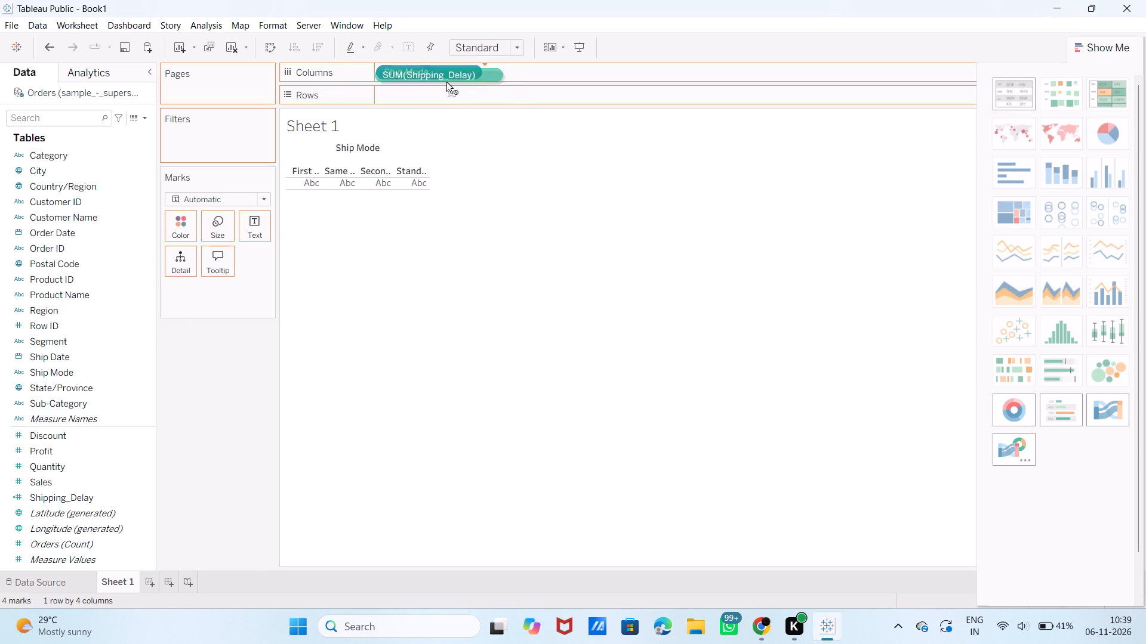
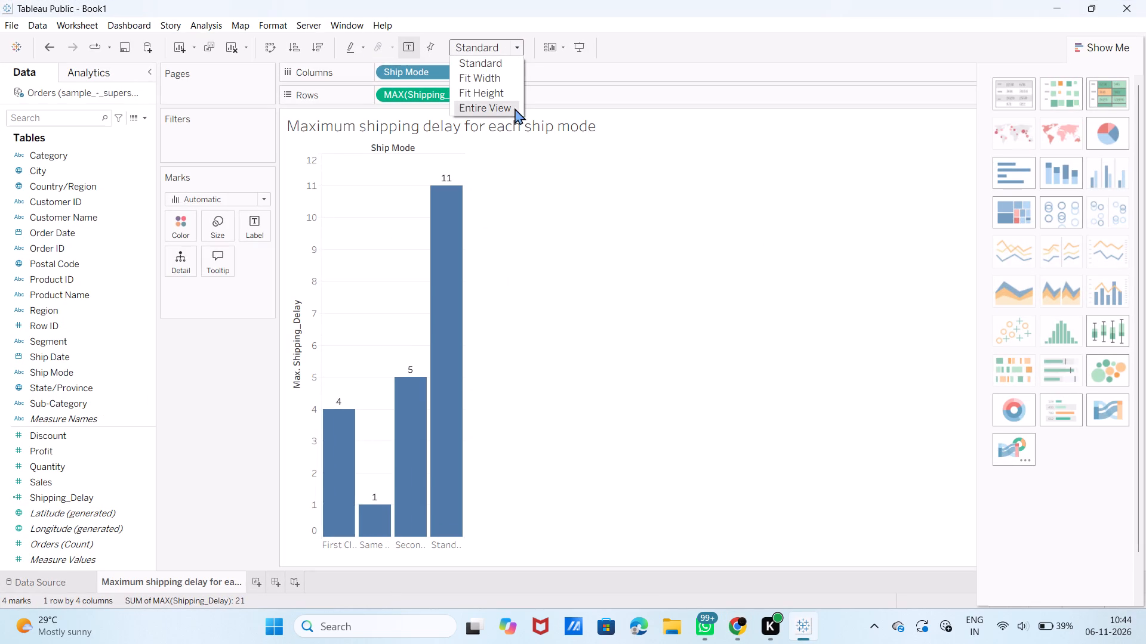
pyautogui.click(500, 77)
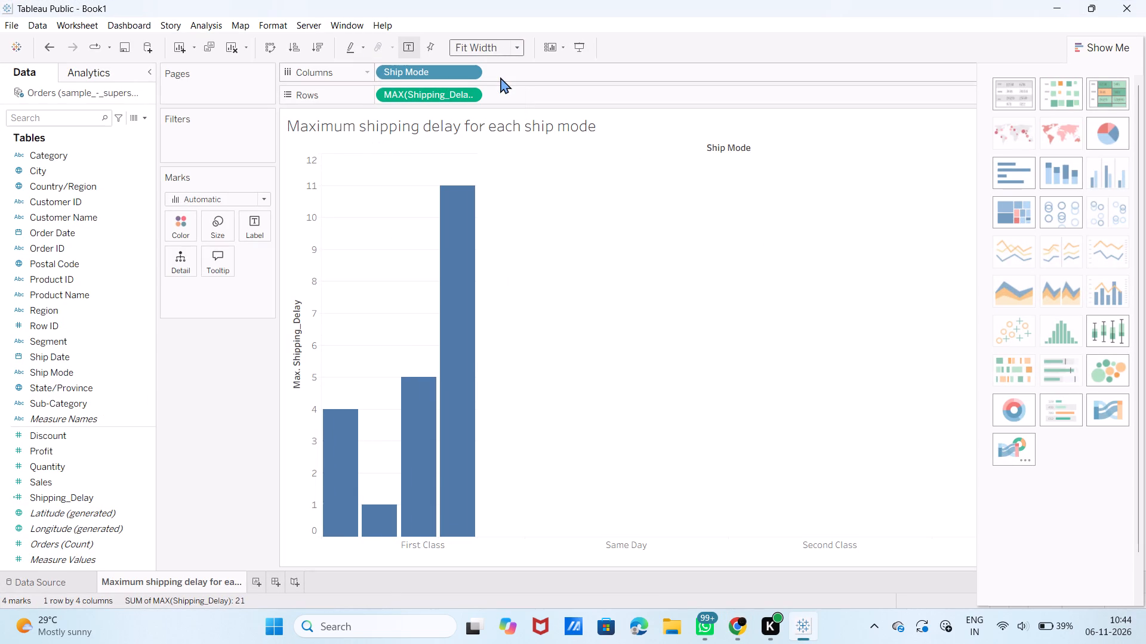
# Examine the widened chart across its Ship Mode bars, including the partly cut-off Standard Class bar.
pyautogui.hscroll(-3, 572, 278)
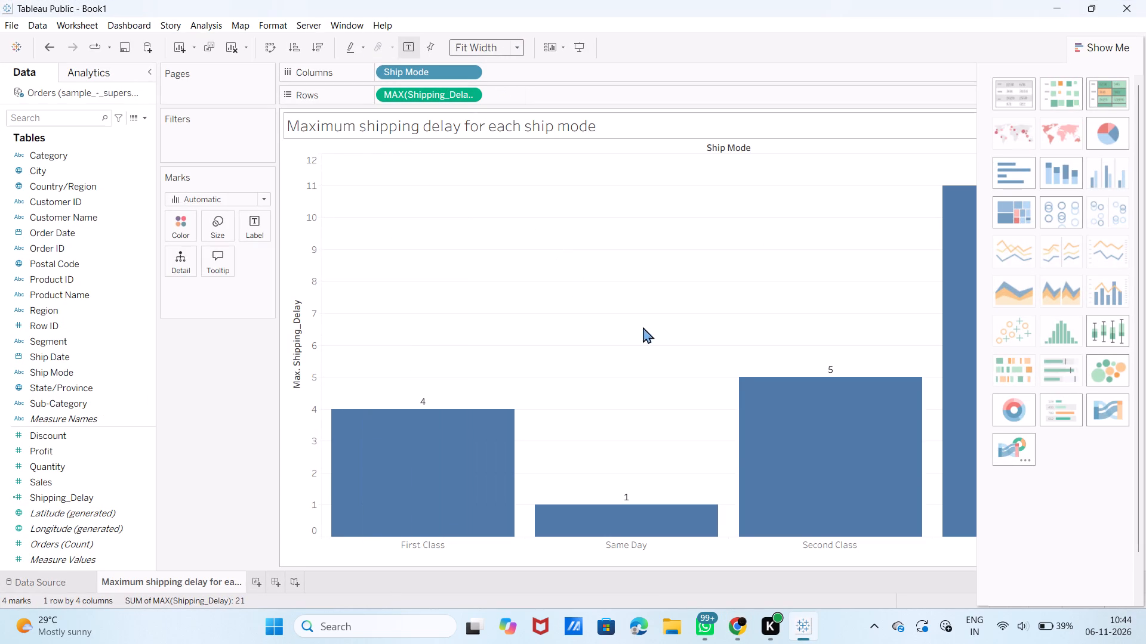
pyautogui.hscroll(-2, 732, 445)
pyautogui.hscroll(-1, 751, 552)
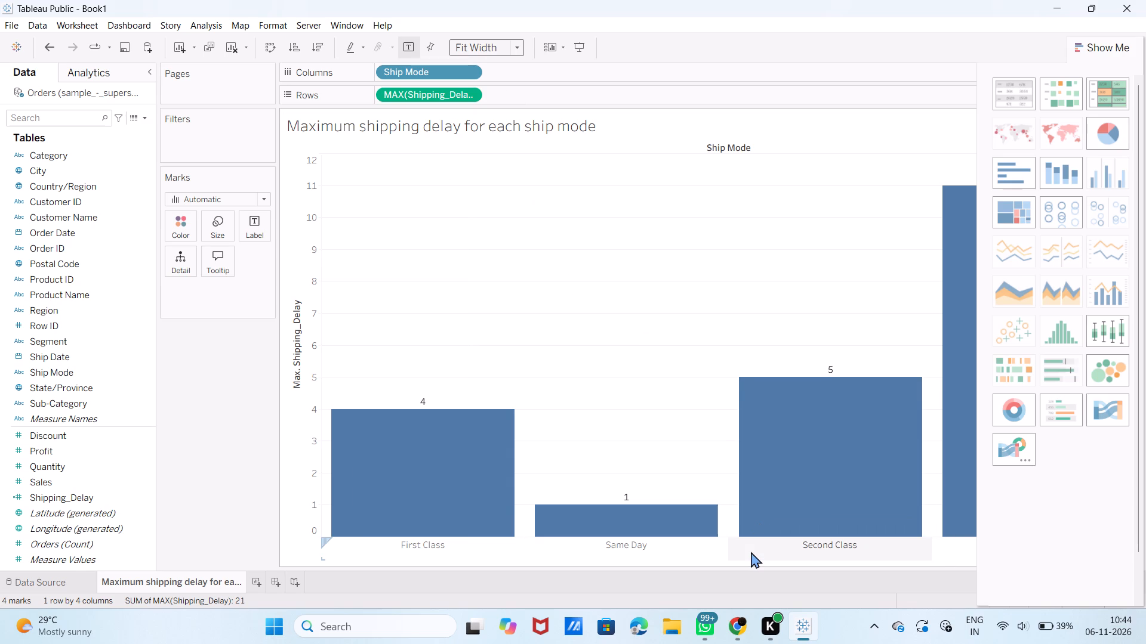
pyautogui.hscroll(-1, 751, 552)
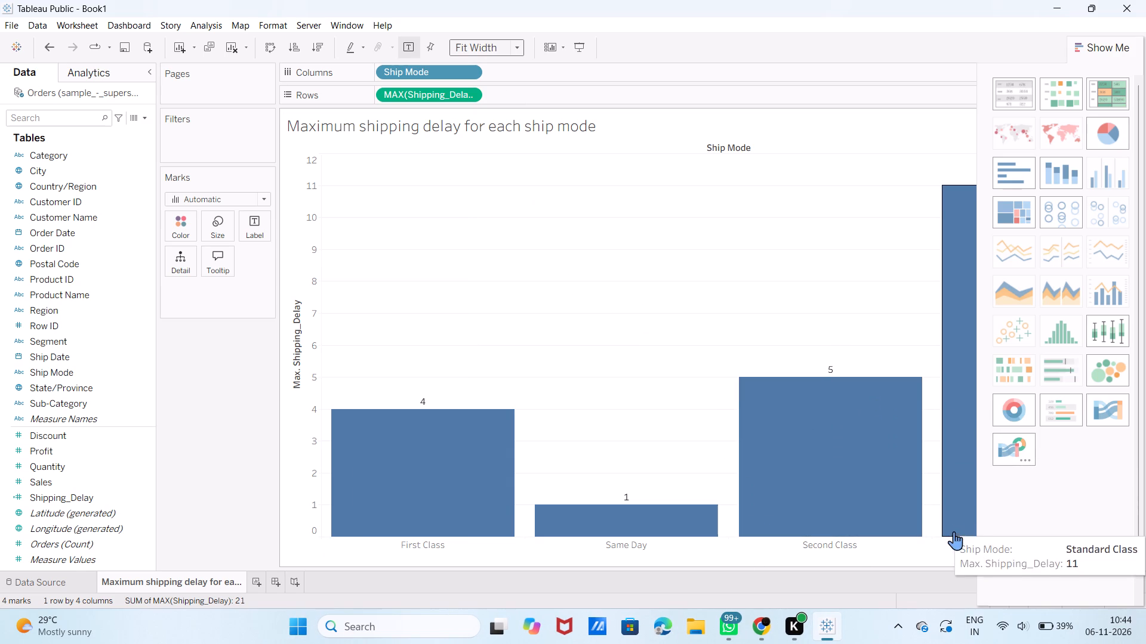
pyautogui.hscroll(-1, 941, 556)
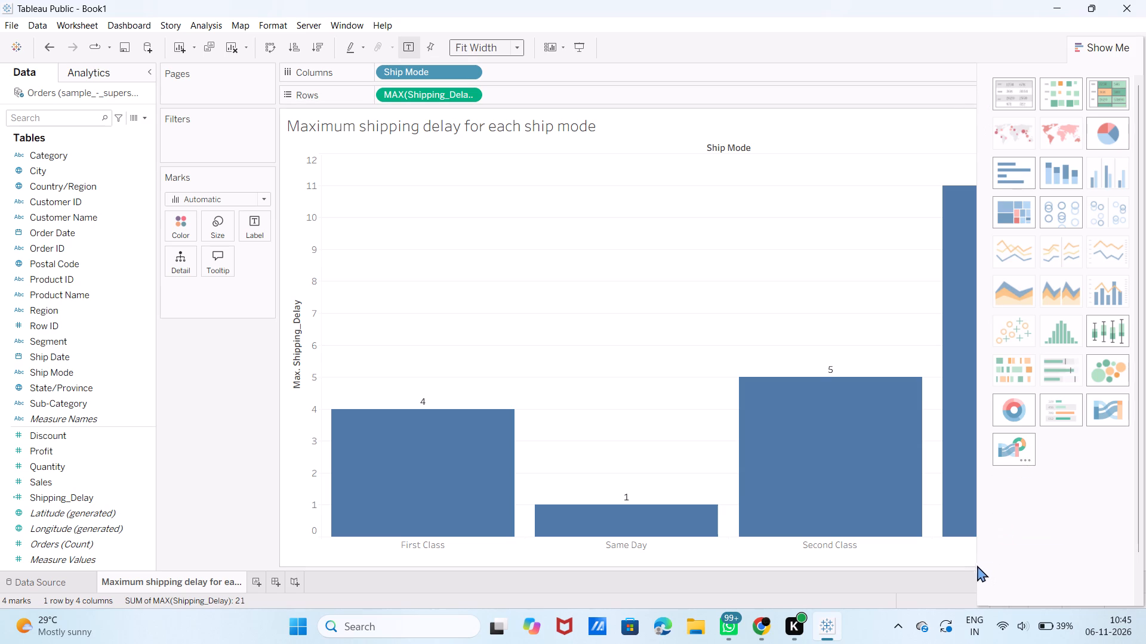
pyautogui.hscroll(-2, 956, 569)
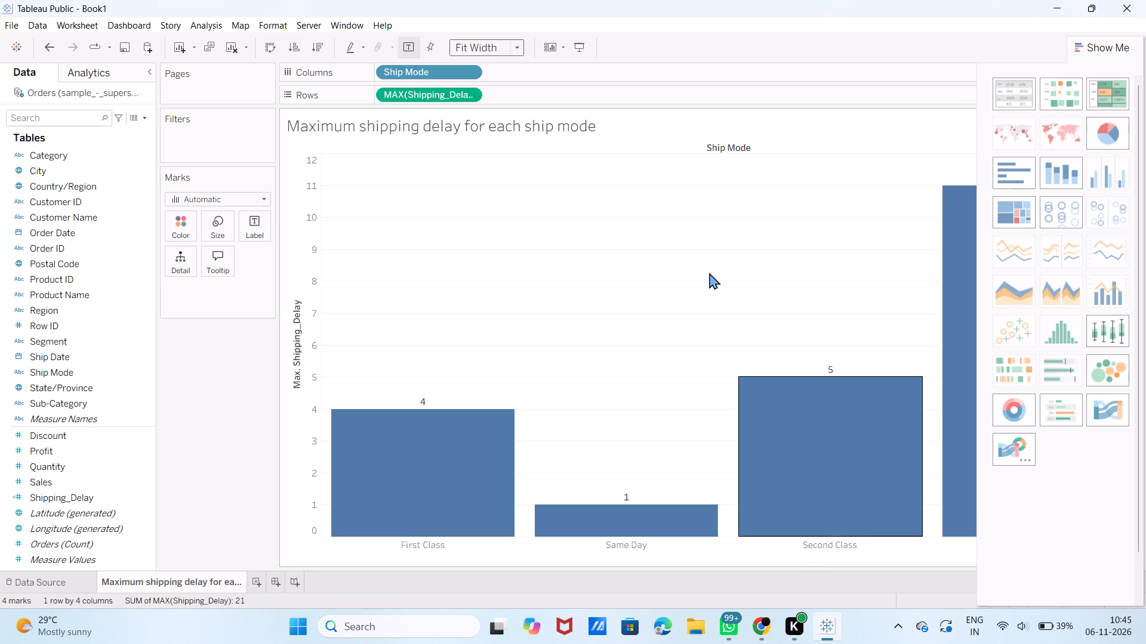
pyautogui.hscroll(-3, 709, 273)
pyautogui.scroll(-2, 709, 273)
pyautogui.scroll(2, 709, 273)
pyautogui.keyDown('ctrl'); pyautogui.scroll(-6, 709, 273); pyautogui.keyUp('ctrl')
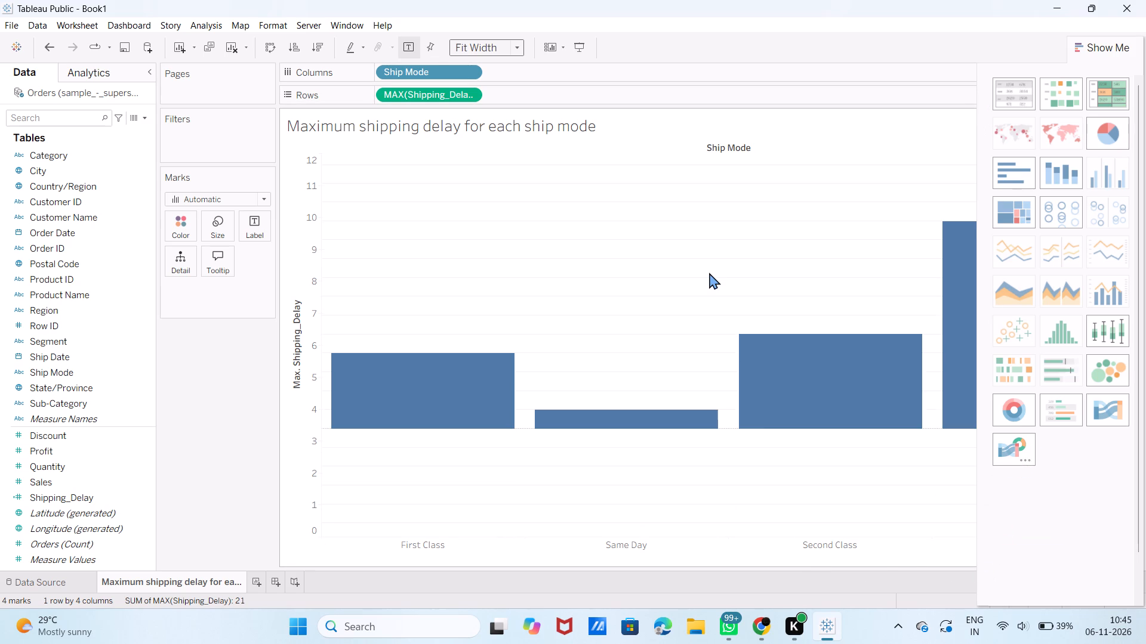
pyautogui.keyDown('ctrl'); pyautogui.scroll(-6, 709, 273); pyautogui.keyUp('ctrl')
pyautogui.keyDown('ctrl'); pyautogui.scroll(8, 709, 273); pyautogui.keyUp('ctrl')
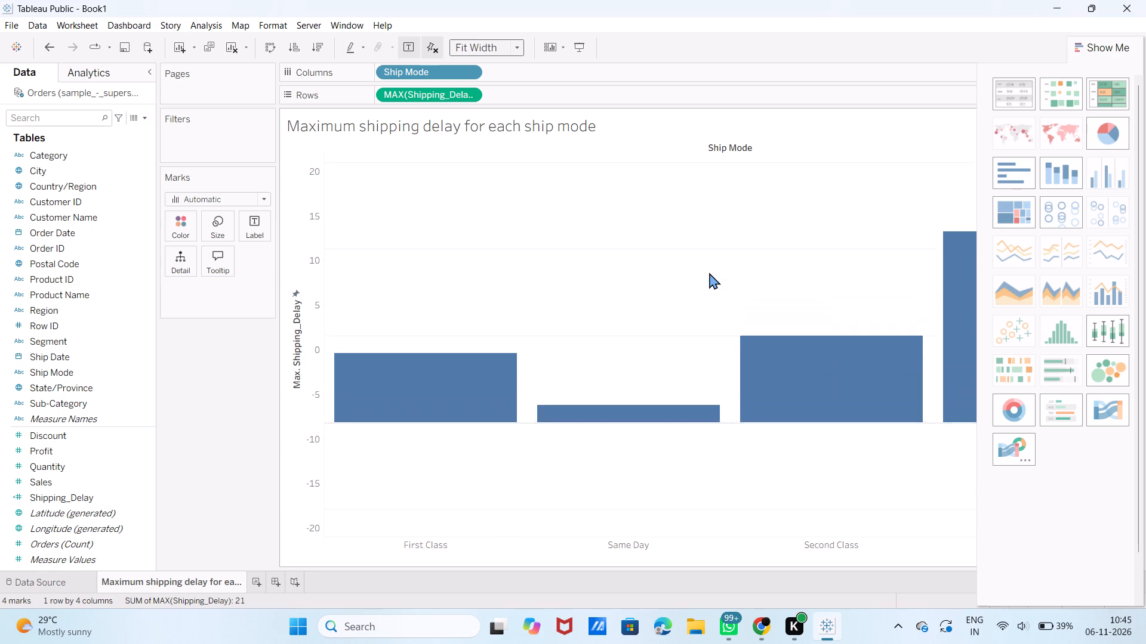
pyautogui.keyDown('ctrl'); pyautogui.scroll(11, 709, 273); pyautogui.keyUp('ctrl')
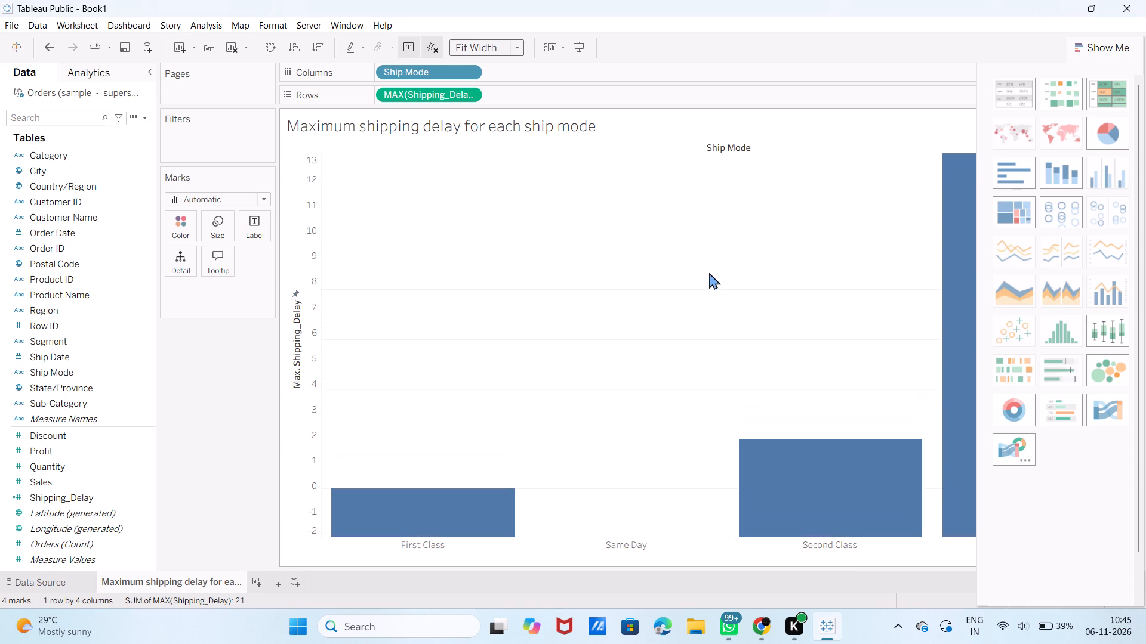
pyautogui.scroll(6, 709, 273)
pyautogui.keyDown('ctrl'); pyautogui.scroll(-14, 709, 273); pyautogui.keyUp('ctrl')
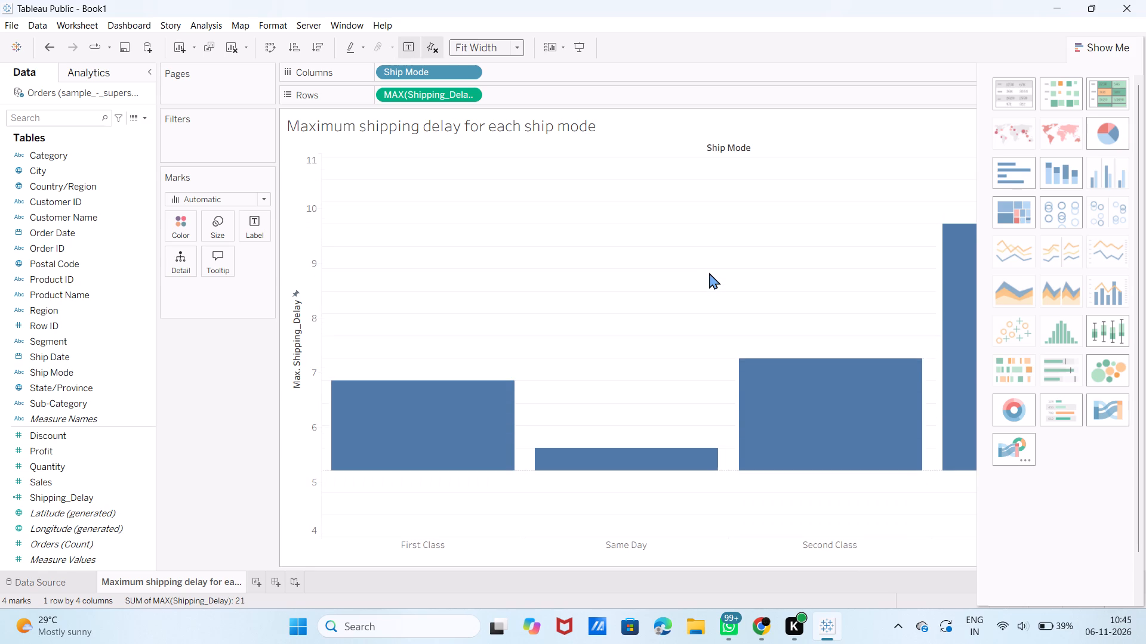
pyautogui.keyDown('ctrl'); pyautogui.scroll(5, 709, 273); pyautogui.keyUp('ctrl')
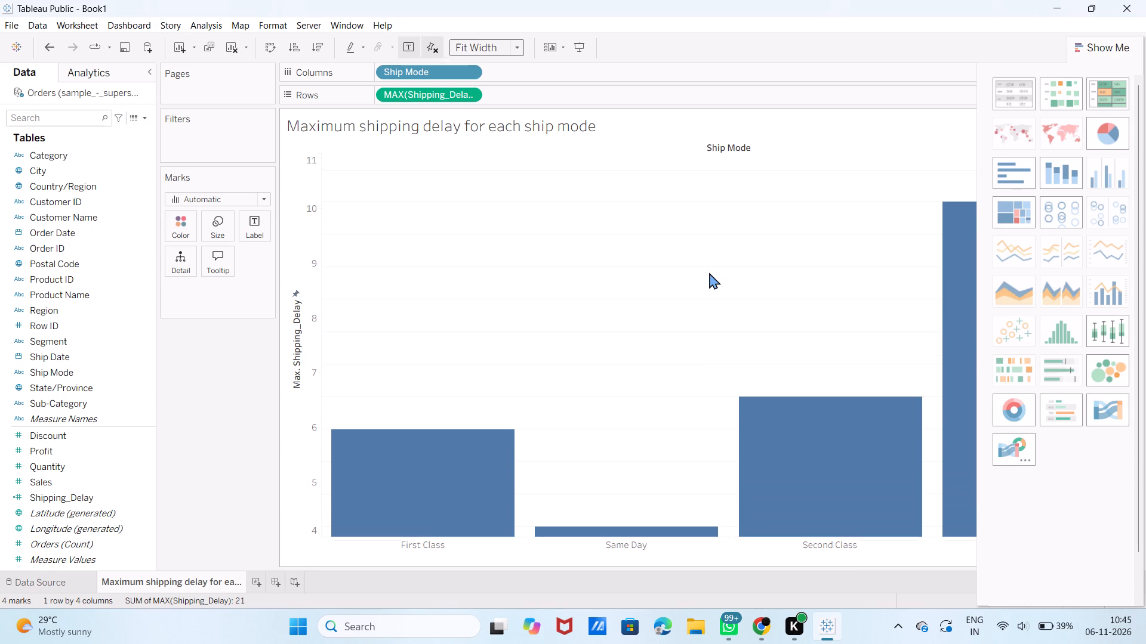
pyautogui.keyDown('ctrl'); pyautogui.scroll(-3, 709, 273); pyautogui.keyUp('ctrl')
pyautogui.keyDown('ctrl'); pyautogui.scroll(2, 709, 273); pyautogui.keyUp('ctrl')
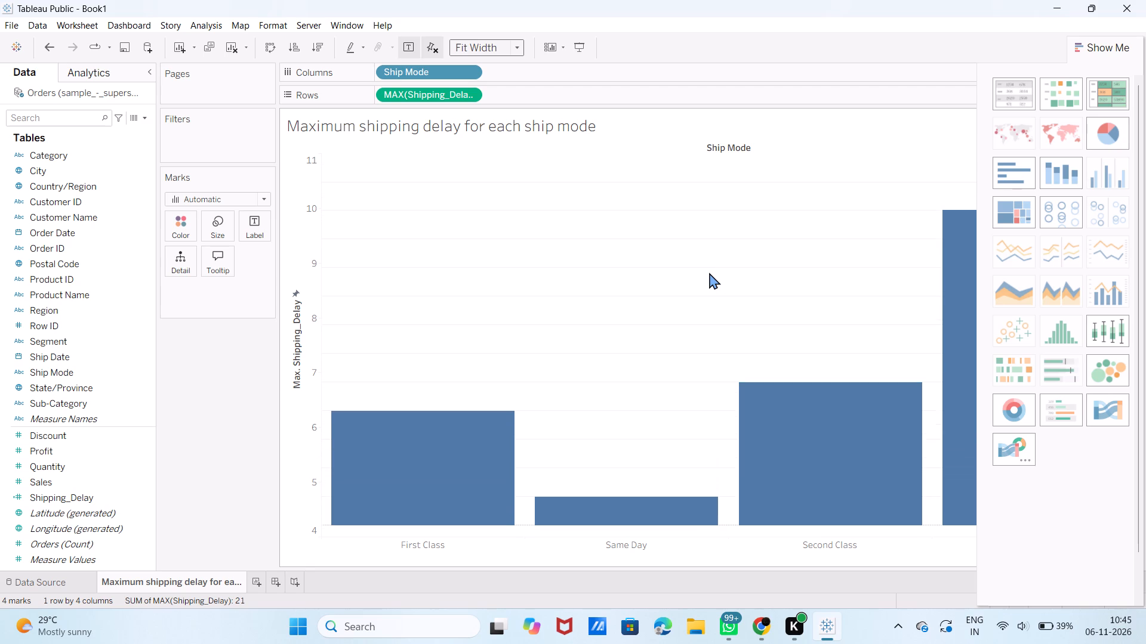
pyautogui.keyDown('ctrl'); pyautogui.scroll(1, 709, 273); pyautogui.keyUp('ctrl')
pyautogui.keyDown('ctrl'); pyautogui.scroll(-1, 709, 273); pyautogui.keyUp('ctrl')
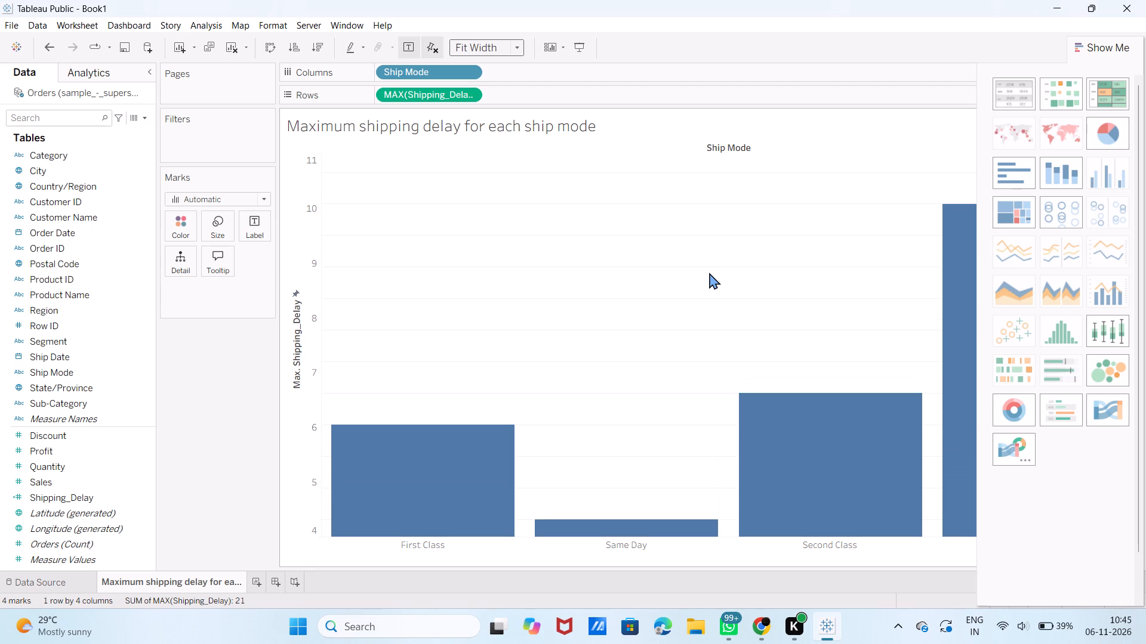
pyautogui.scroll(-1, 709, 273)
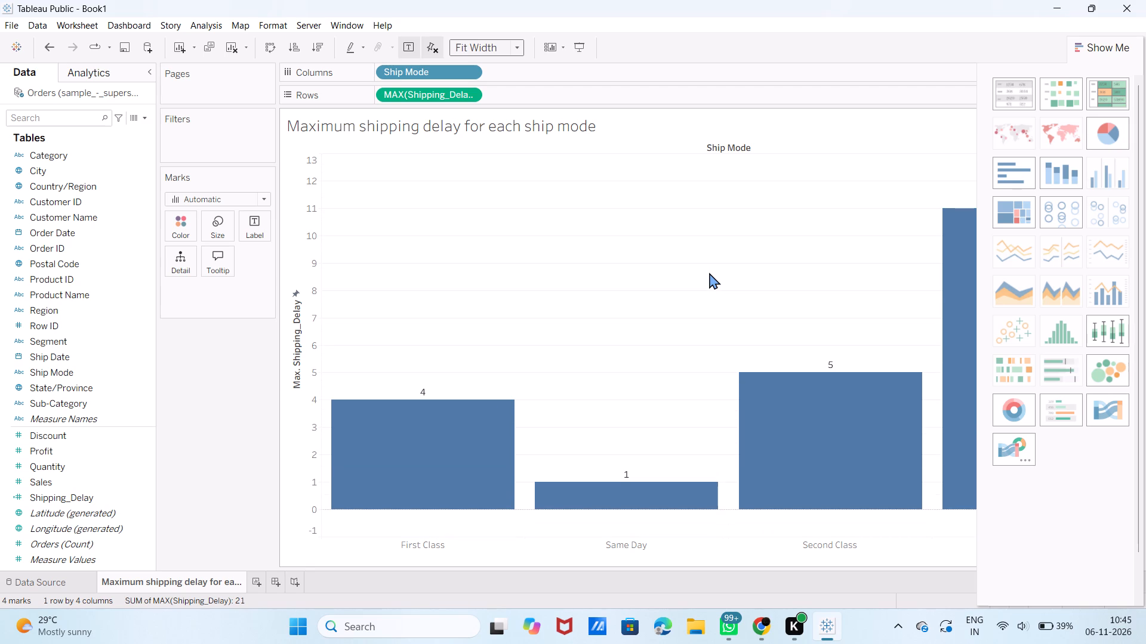
pyautogui.scroll(-1, 709, 273)
pyautogui.hscroll(-1, 709, 273)
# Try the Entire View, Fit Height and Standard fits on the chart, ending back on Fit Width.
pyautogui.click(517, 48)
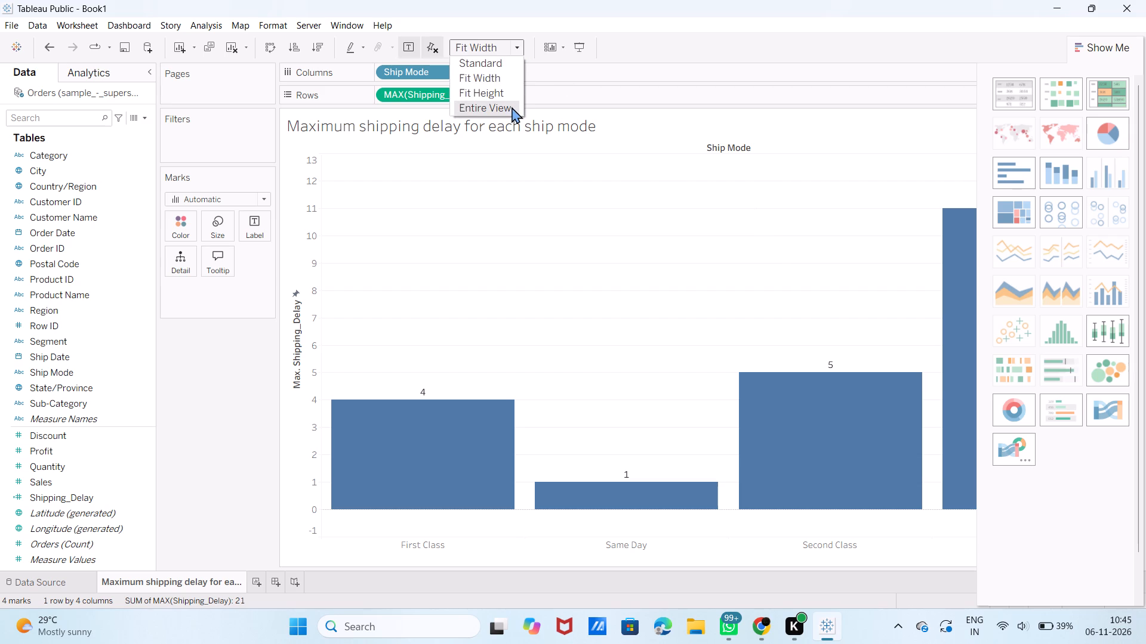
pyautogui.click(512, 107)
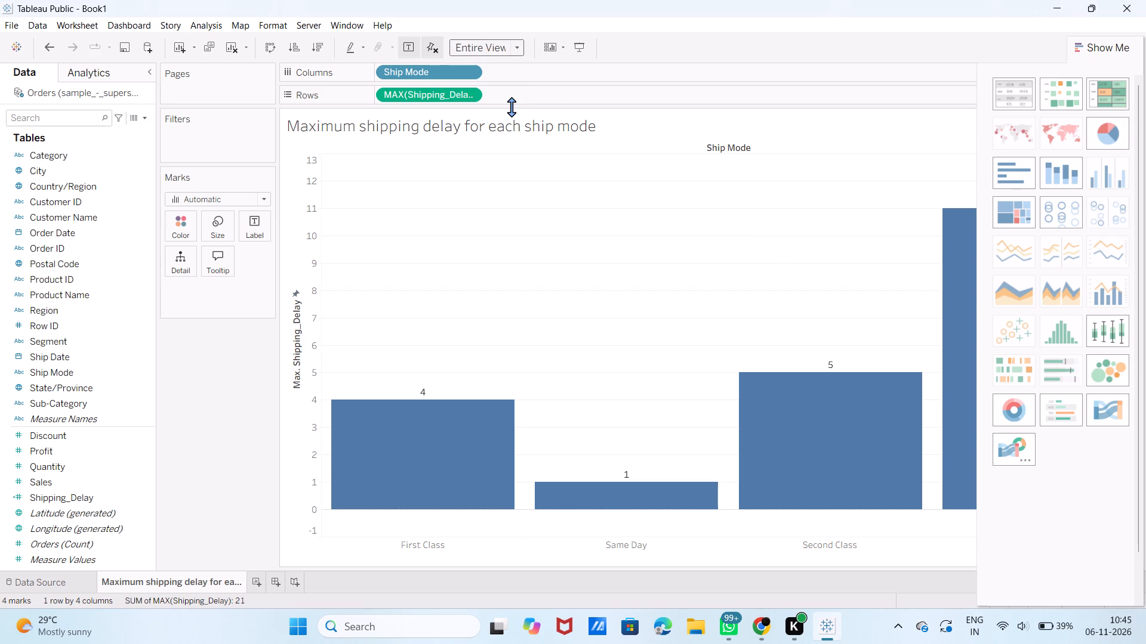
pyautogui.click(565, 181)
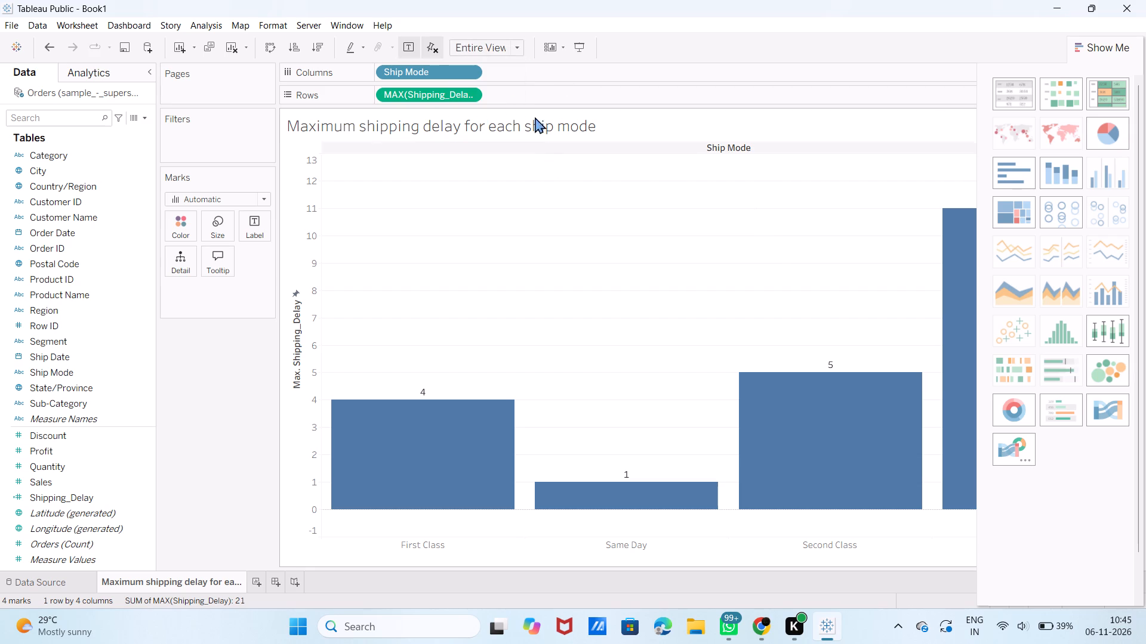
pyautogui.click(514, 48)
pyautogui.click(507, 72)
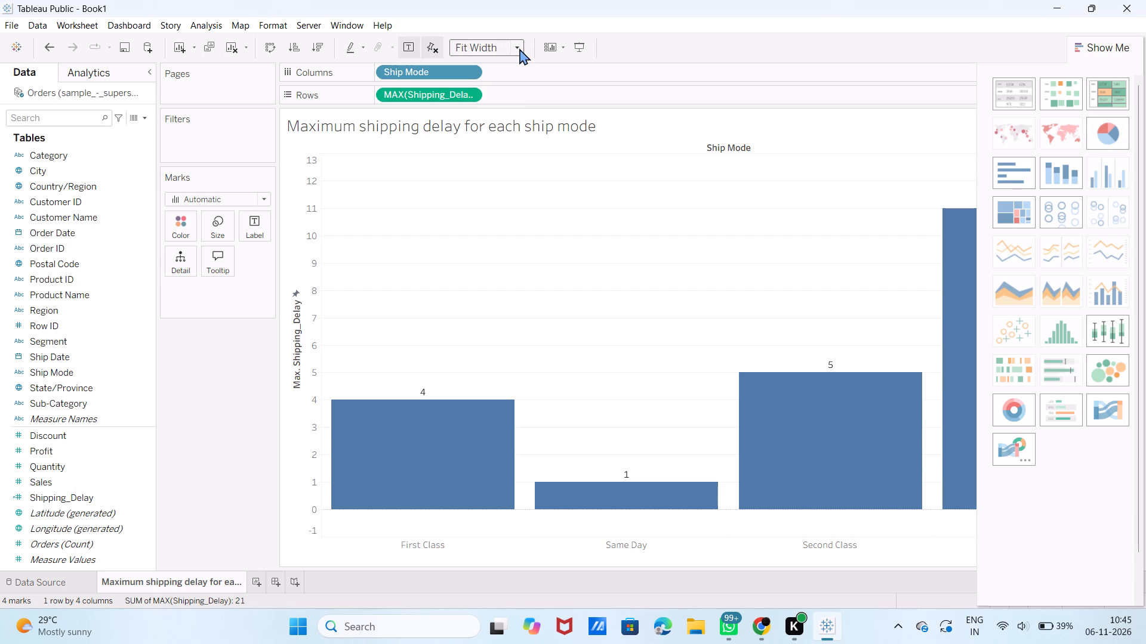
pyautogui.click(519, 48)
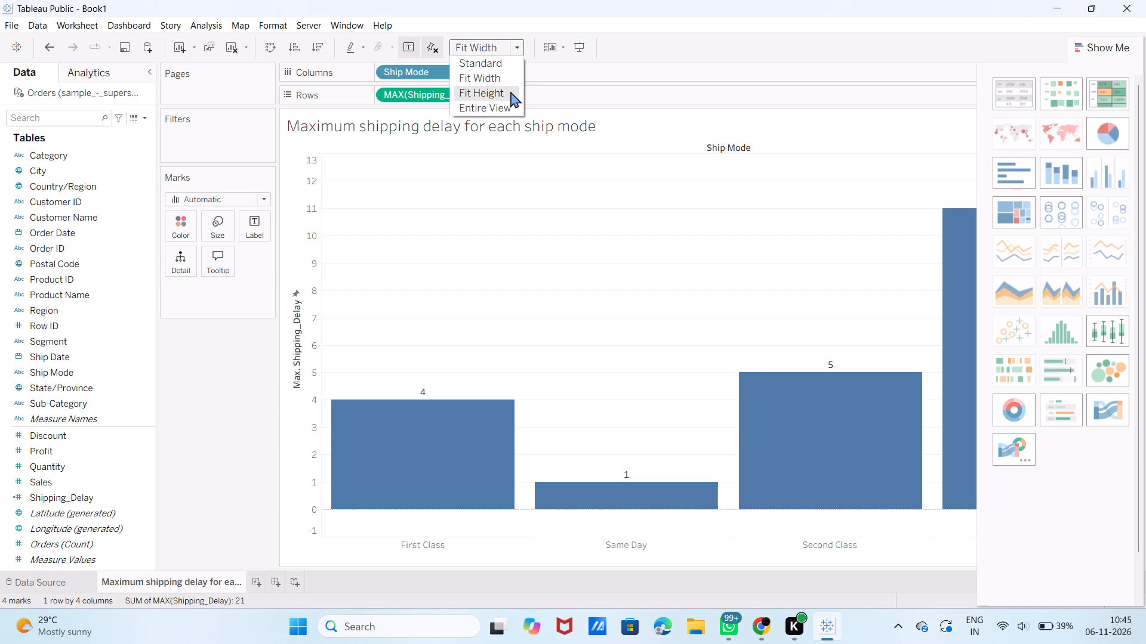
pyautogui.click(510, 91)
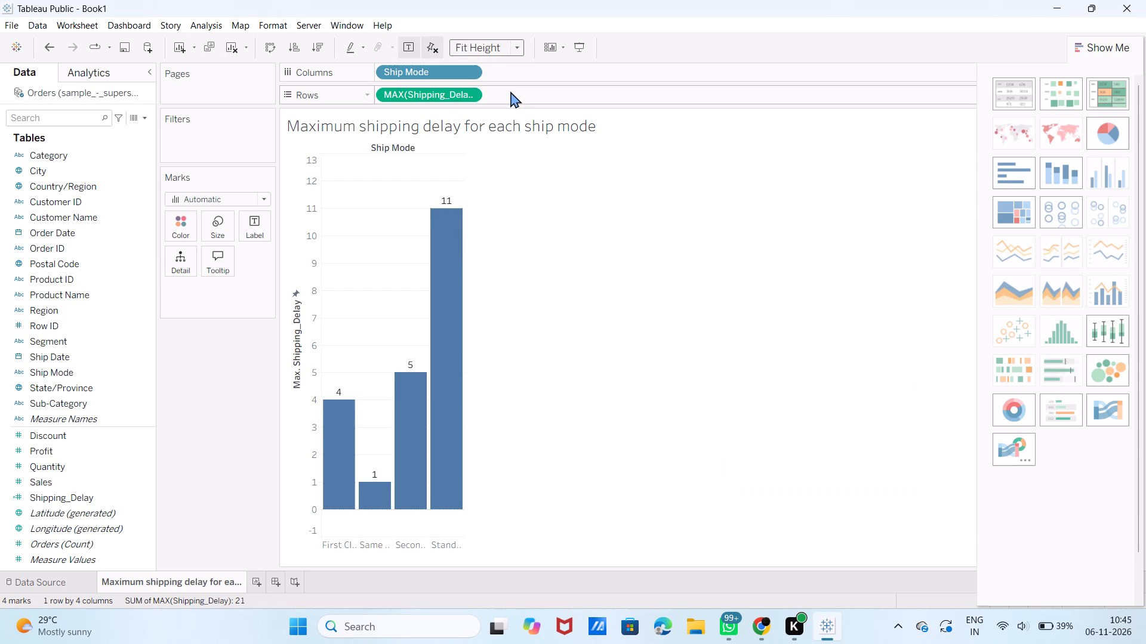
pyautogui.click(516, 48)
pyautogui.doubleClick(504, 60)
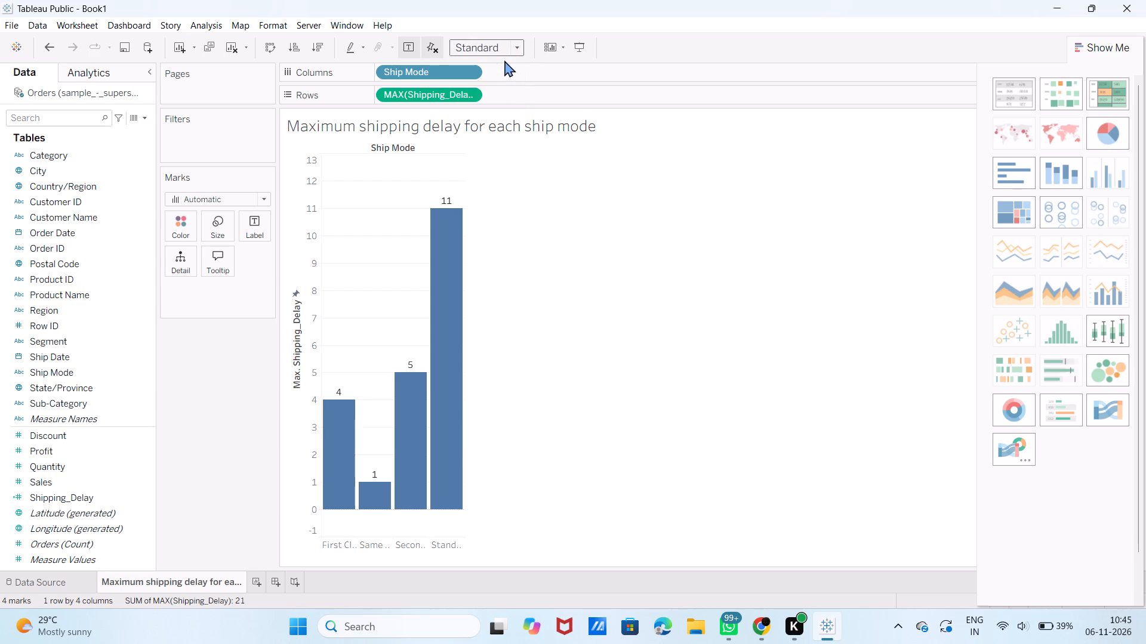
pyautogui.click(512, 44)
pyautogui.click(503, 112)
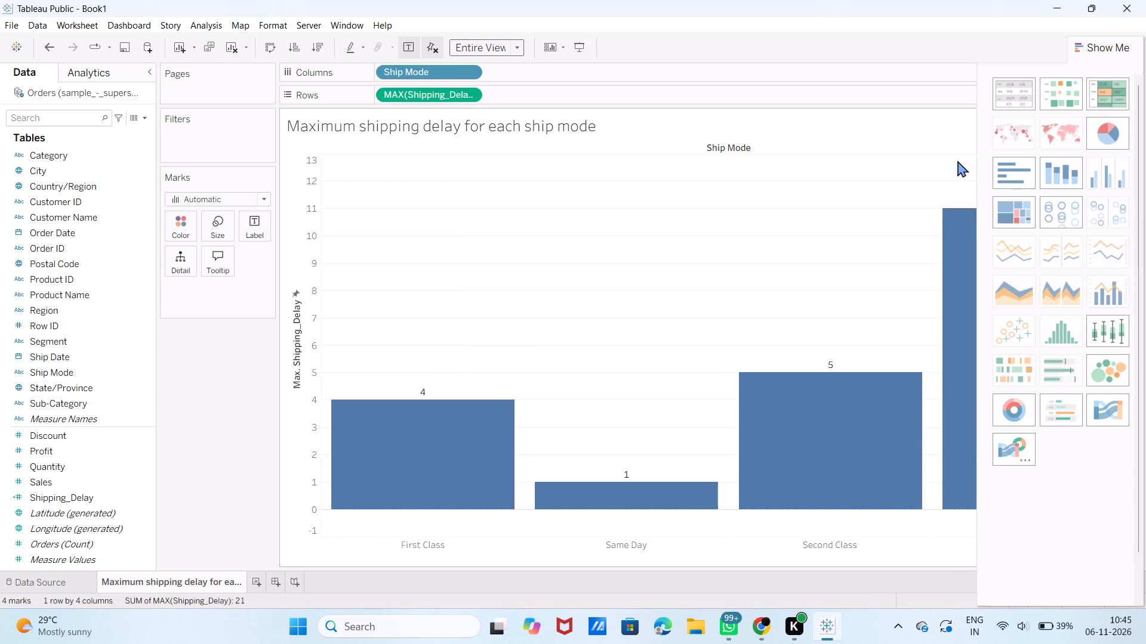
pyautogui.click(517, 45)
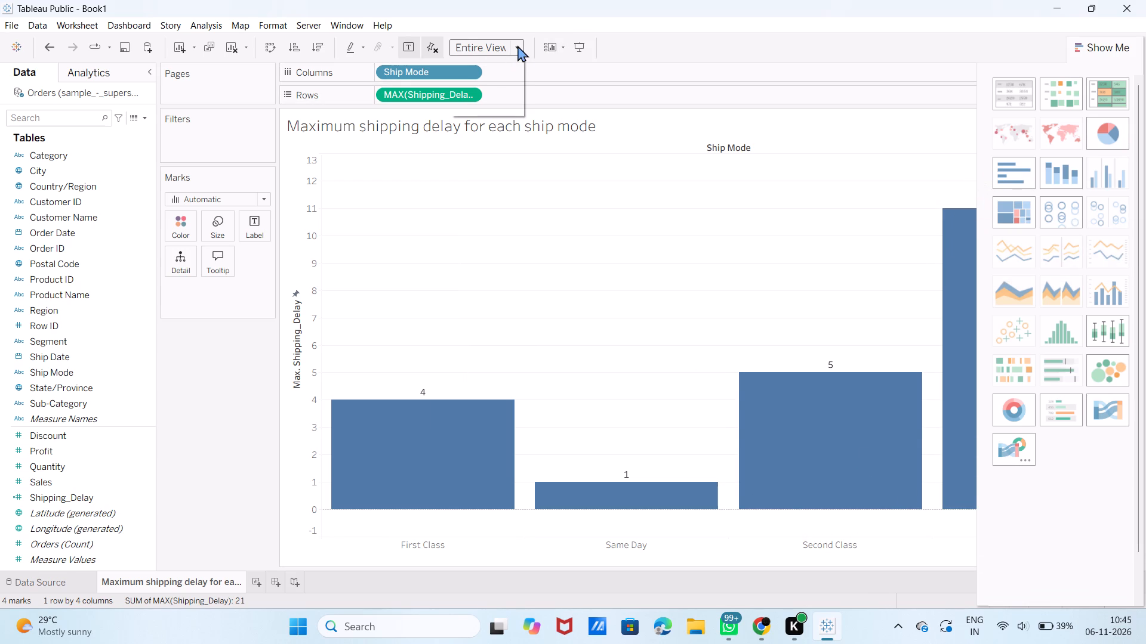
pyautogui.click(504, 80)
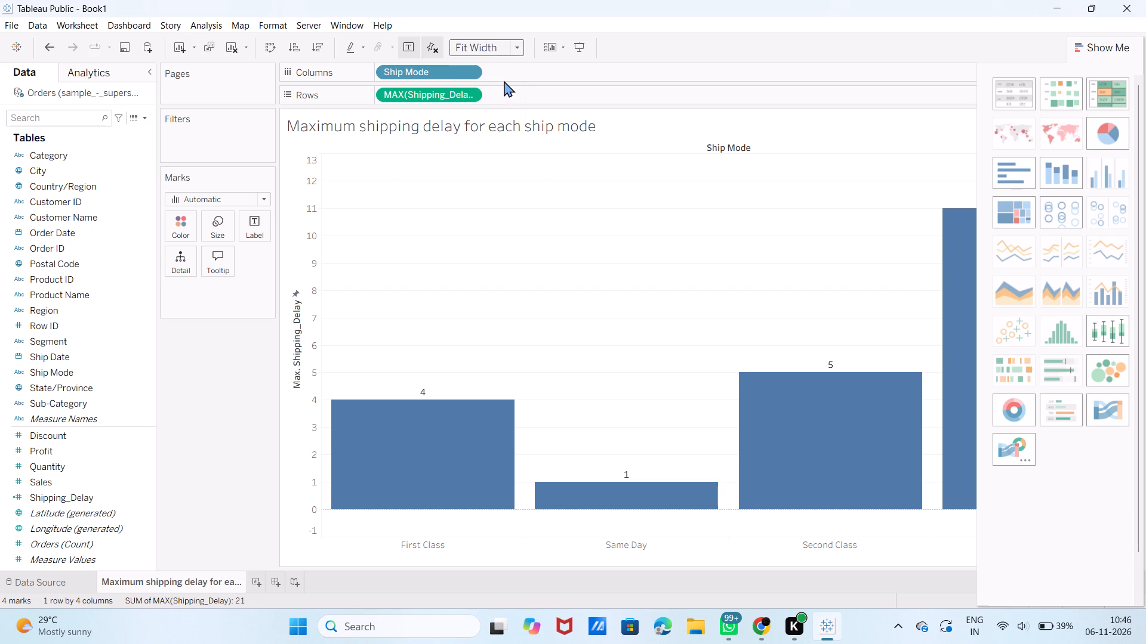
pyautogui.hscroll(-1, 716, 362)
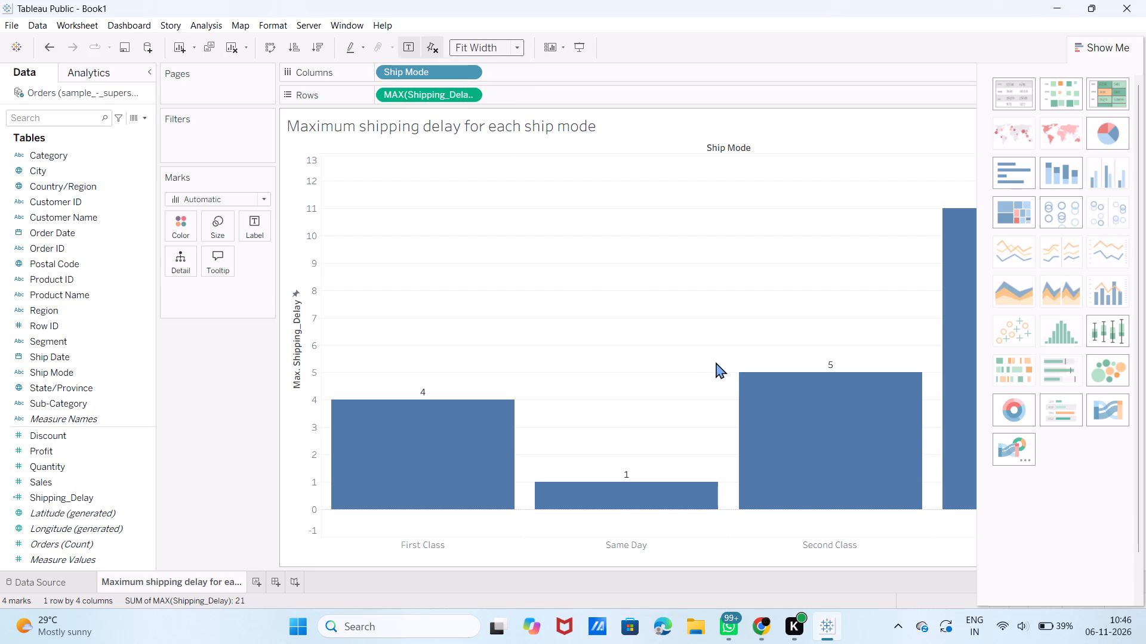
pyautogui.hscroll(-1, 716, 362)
# Capture a screen snip of the maximum shipping delay chart together with its Columns and Rows shelves.
pyautogui.press('shift+super+s')
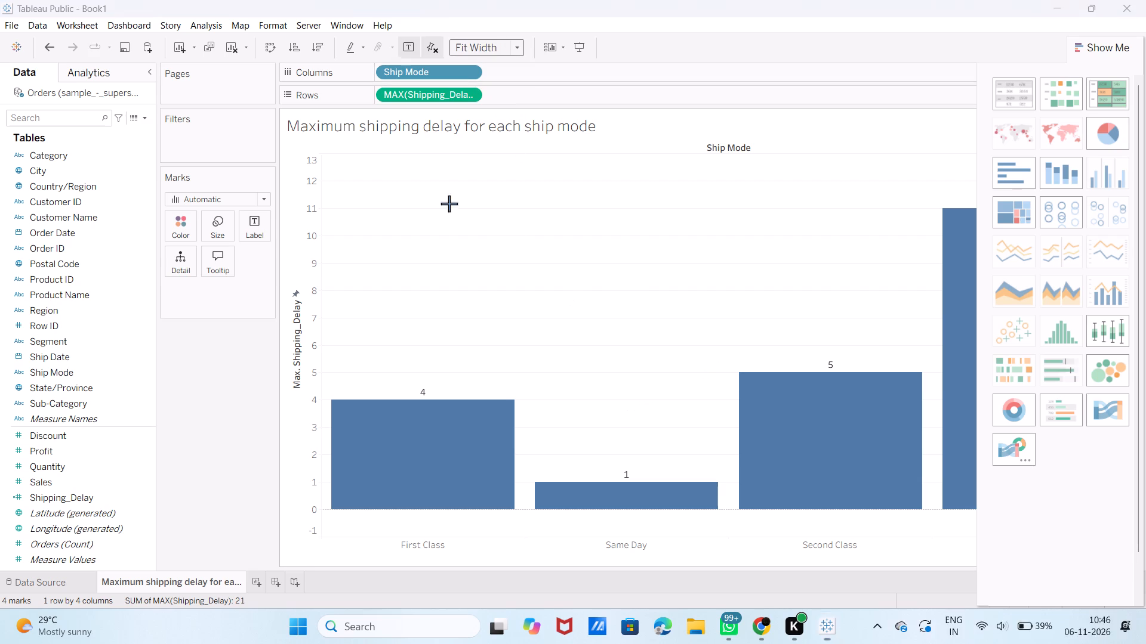
pyautogui.moveTo(271, 12); pyautogui.dragTo(1024, 638)
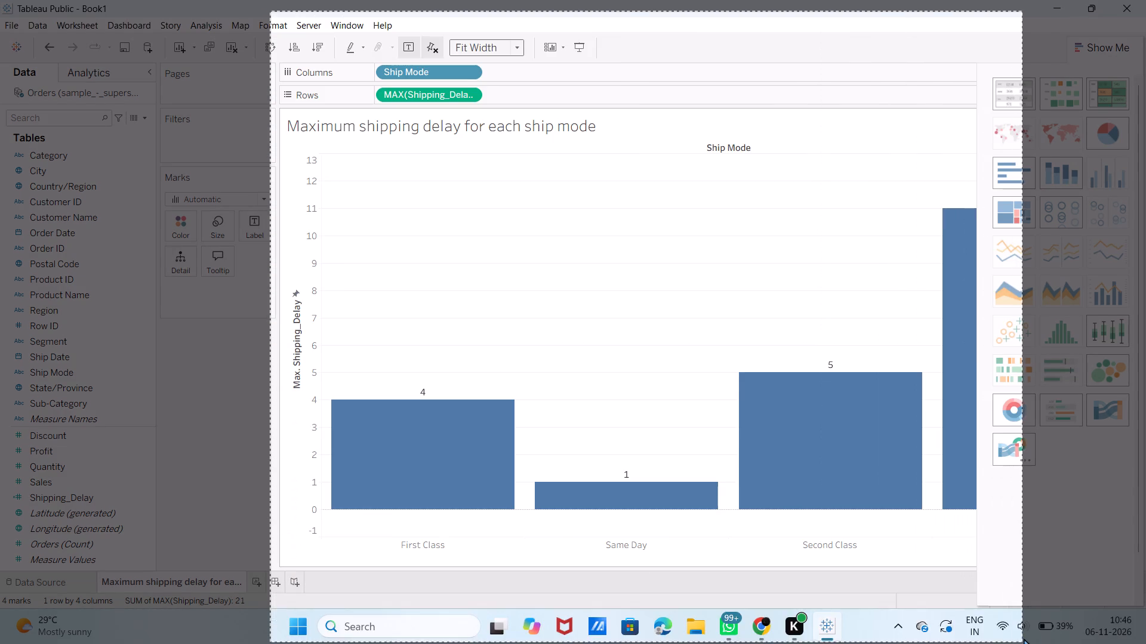
pyautogui.moveTo(1024, 638); pyautogui.dragTo(1050, 574)
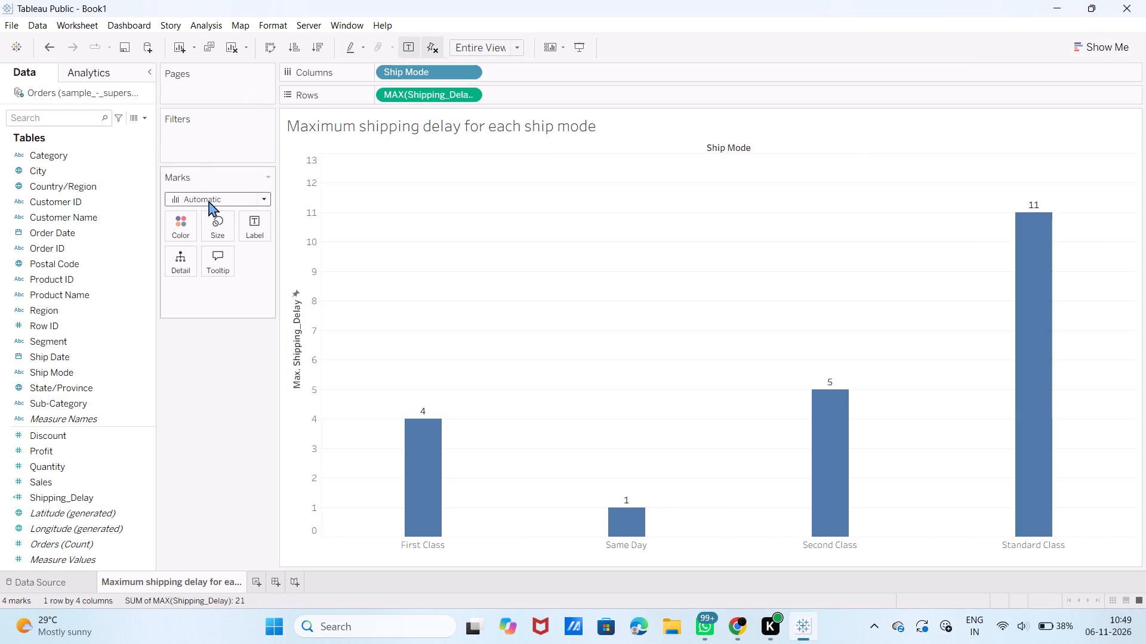
# Widen the Ship Mode bars by setting the mark size to about four-fifths of its range.
pyautogui.click(212, 222)
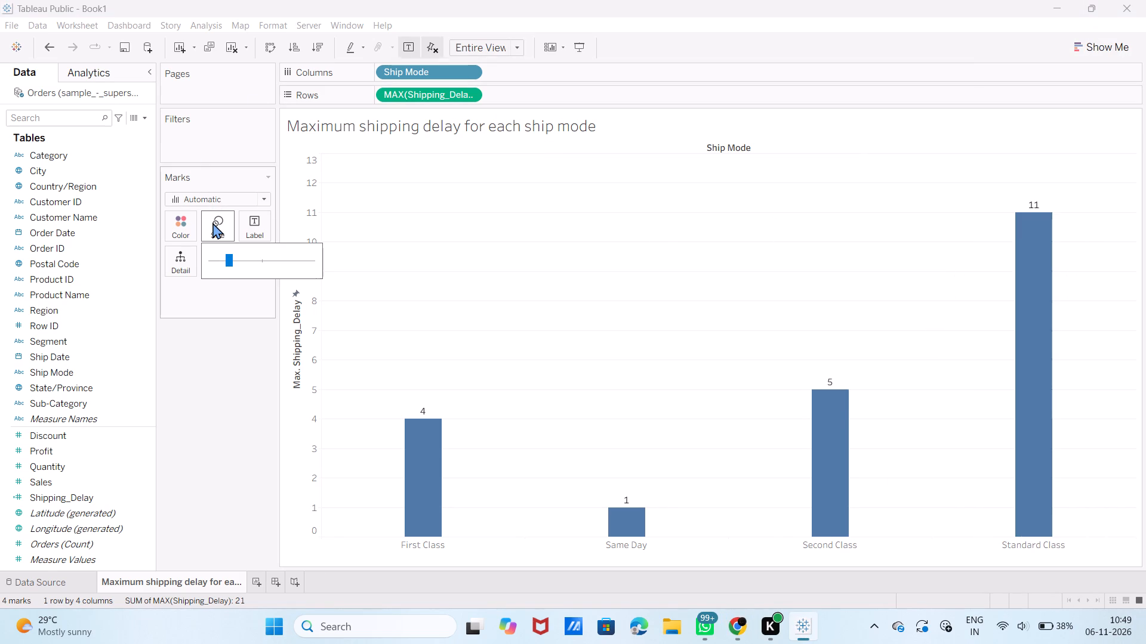
pyautogui.click(254, 259)
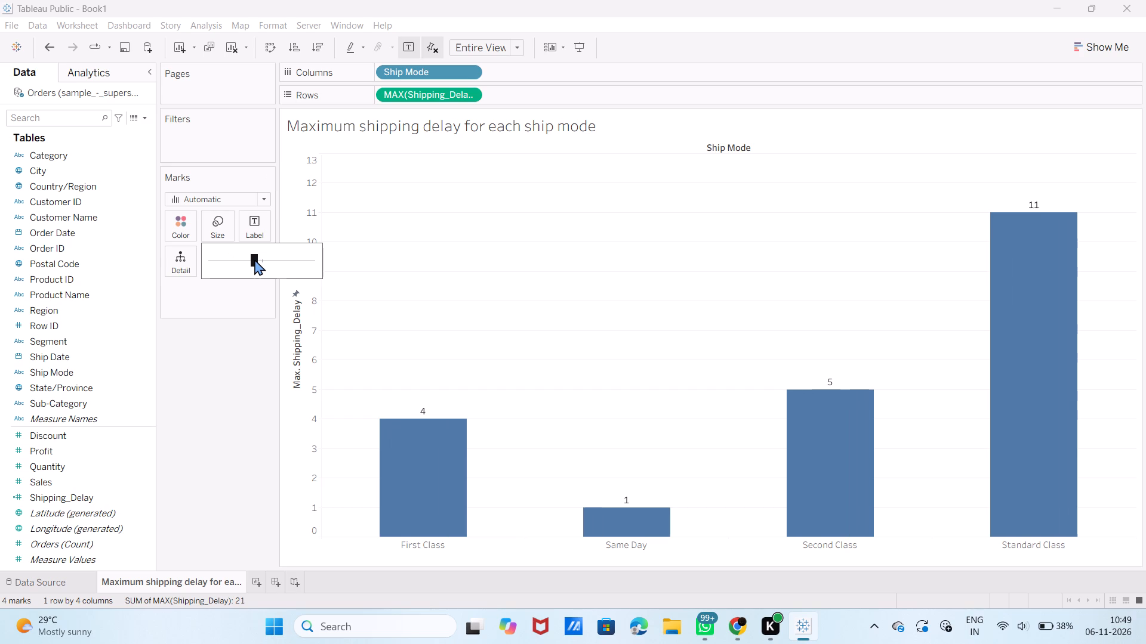
pyautogui.click(276, 260)
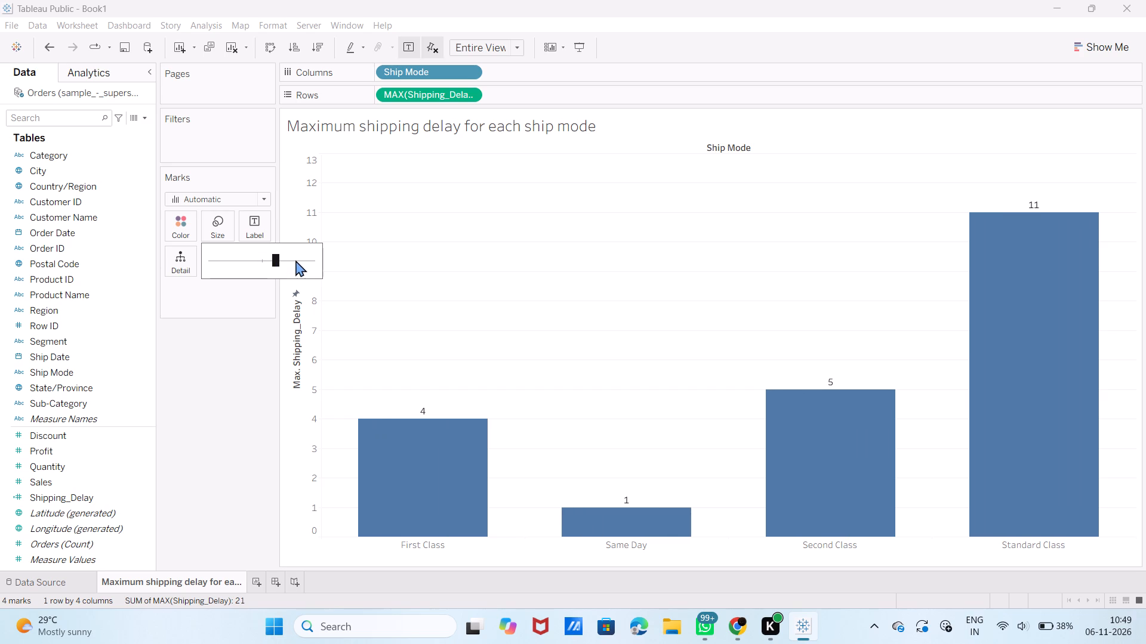
pyautogui.click(295, 260)
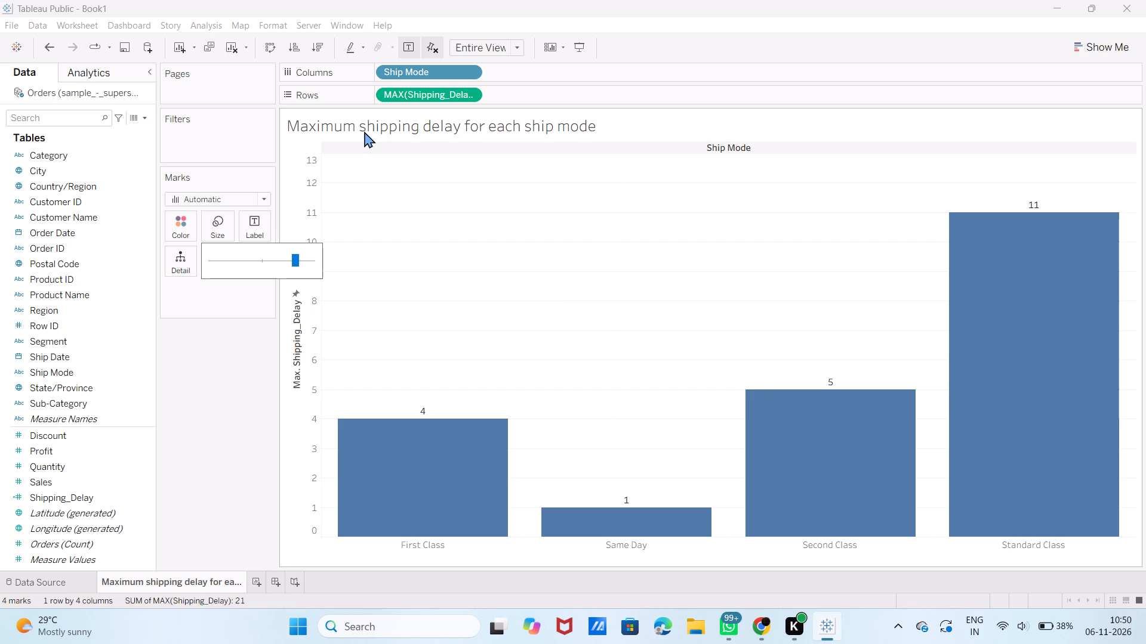
pyautogui.click(442, 220)
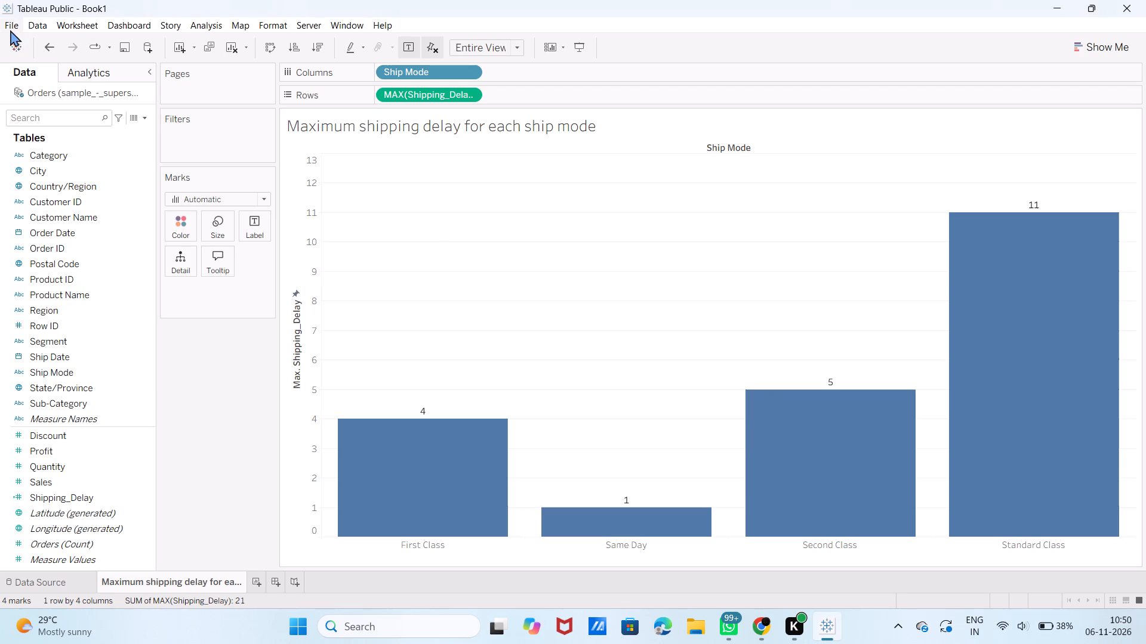
# Start saving the workbook locally, creating and opening a new folder named "Exp no-10" inside the DA Lab folder.
pyautogui.click(8, 23)
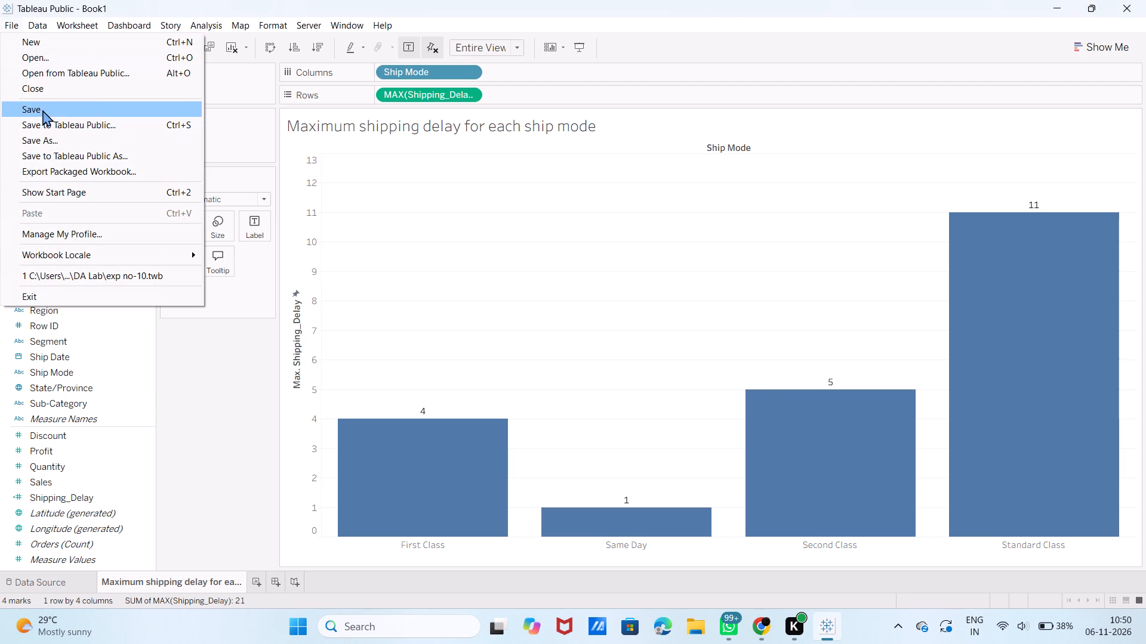
pyautogui.click(42, 110)
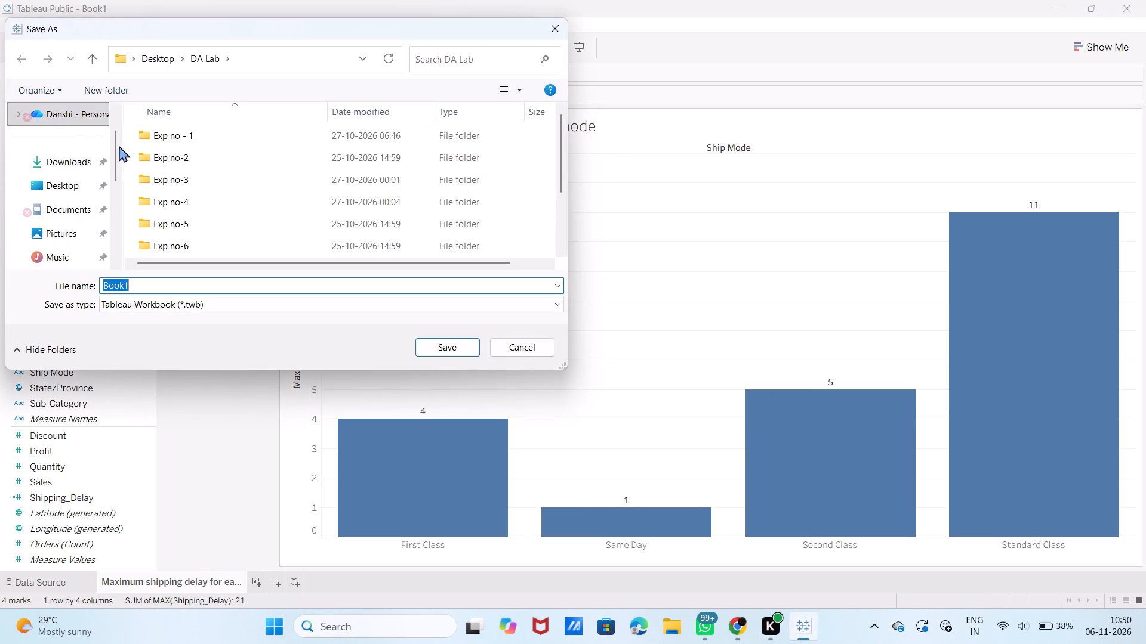
pyautogui.scroll(-2, 177, 228)
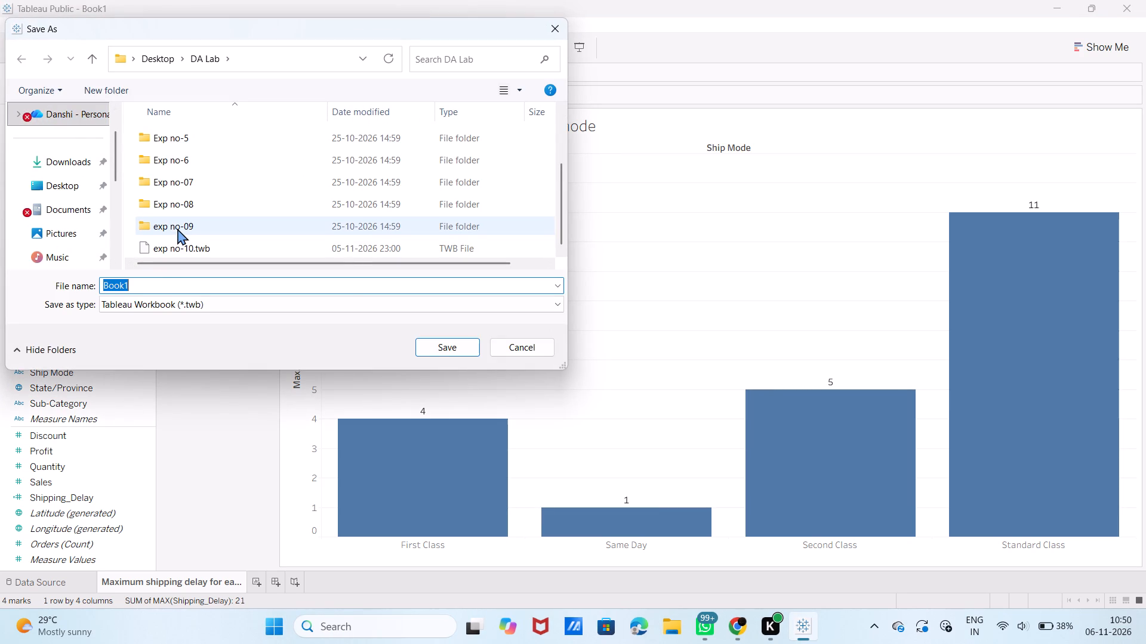
pyautogui.click(196, 249)
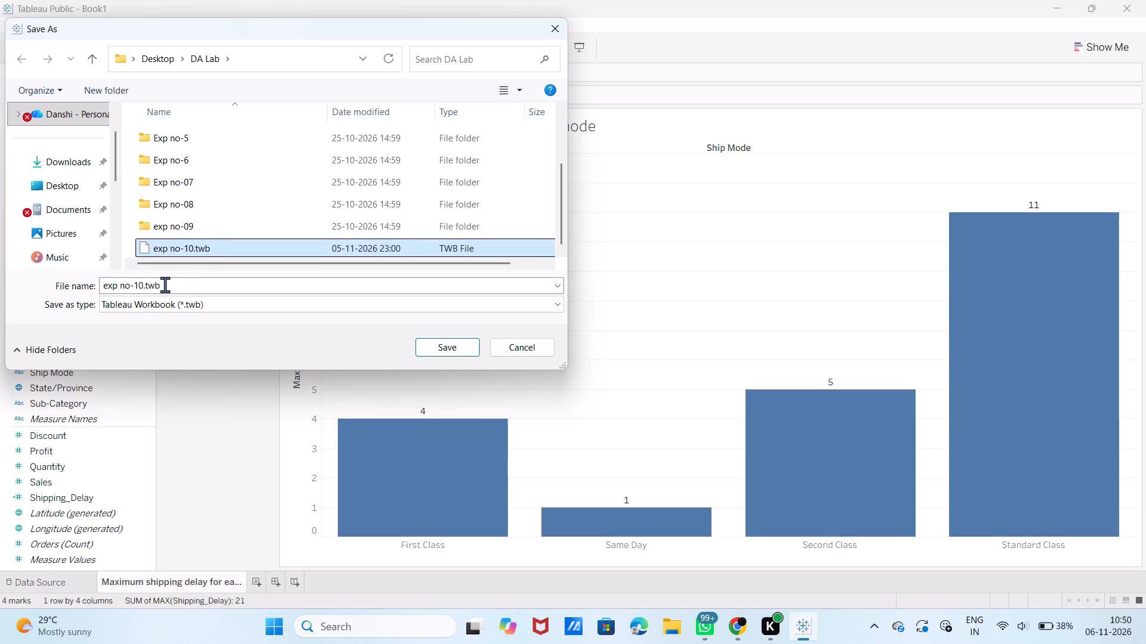
pyautogui.click(110, 92)
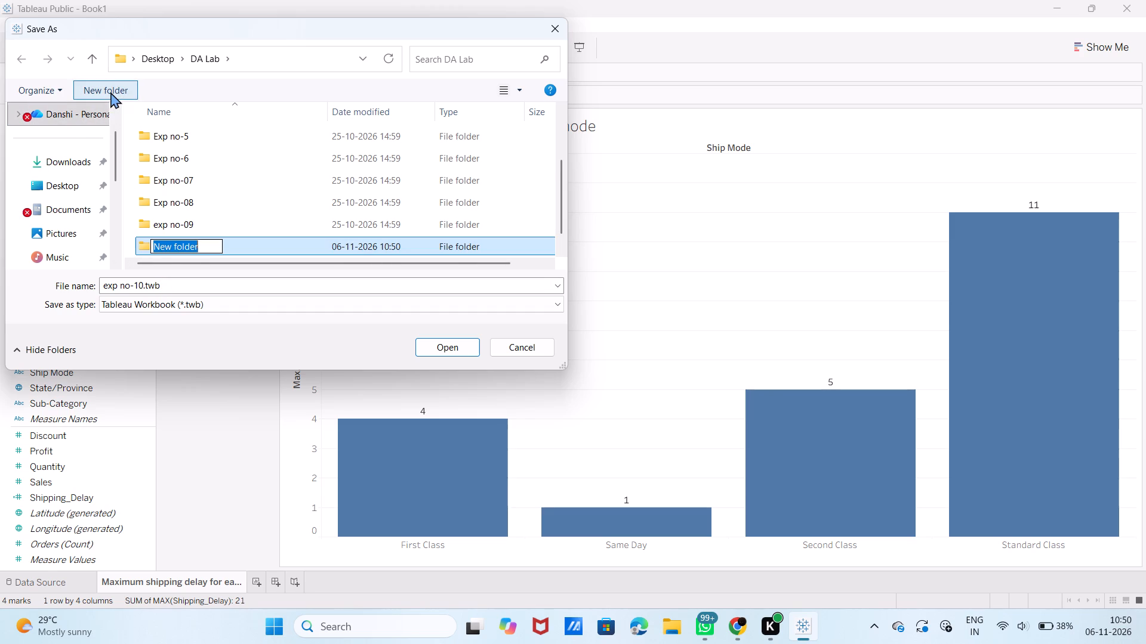
pyautogui.press('BackSpace')
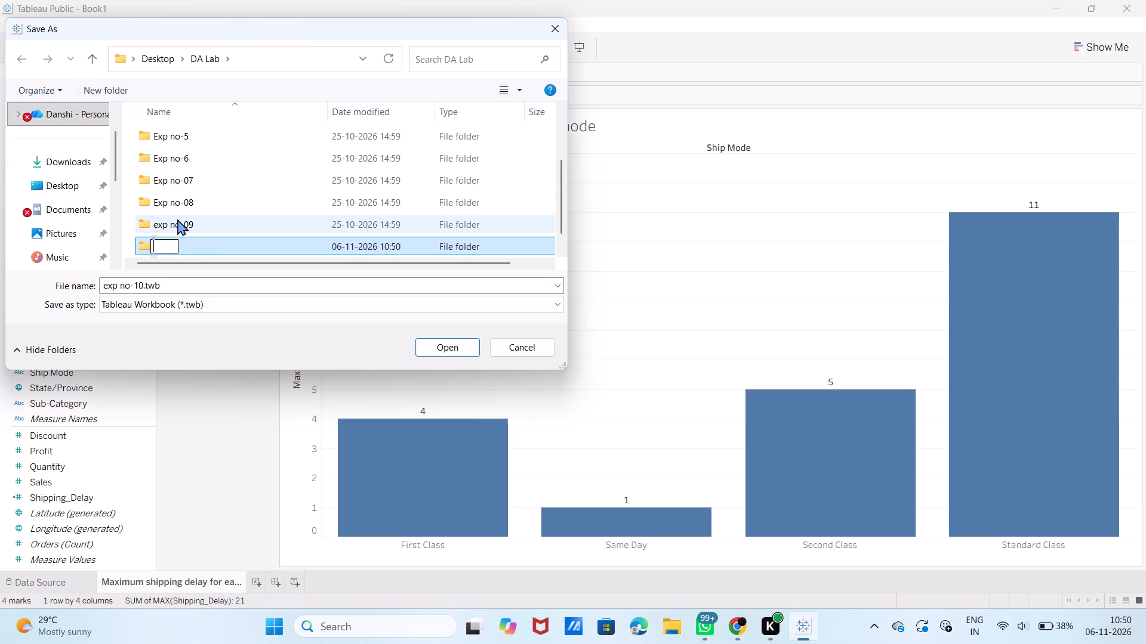
pyautogui.hotkey('shift', 'e')
pyautogui.write('xp')
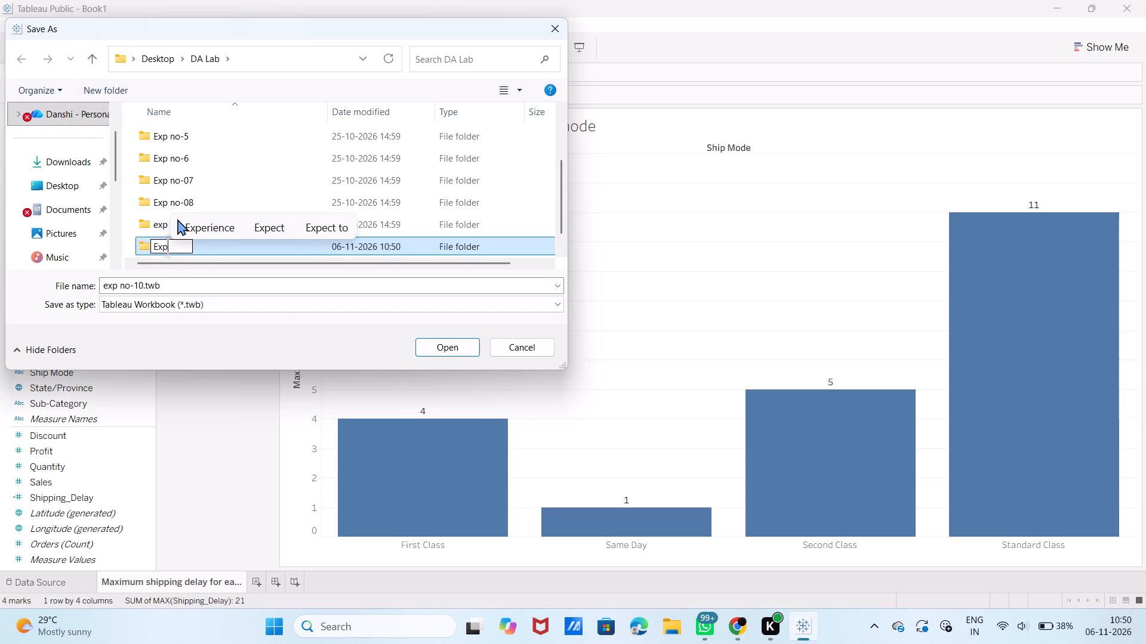
pyautogui.press('space')
pyautogui.write('no')
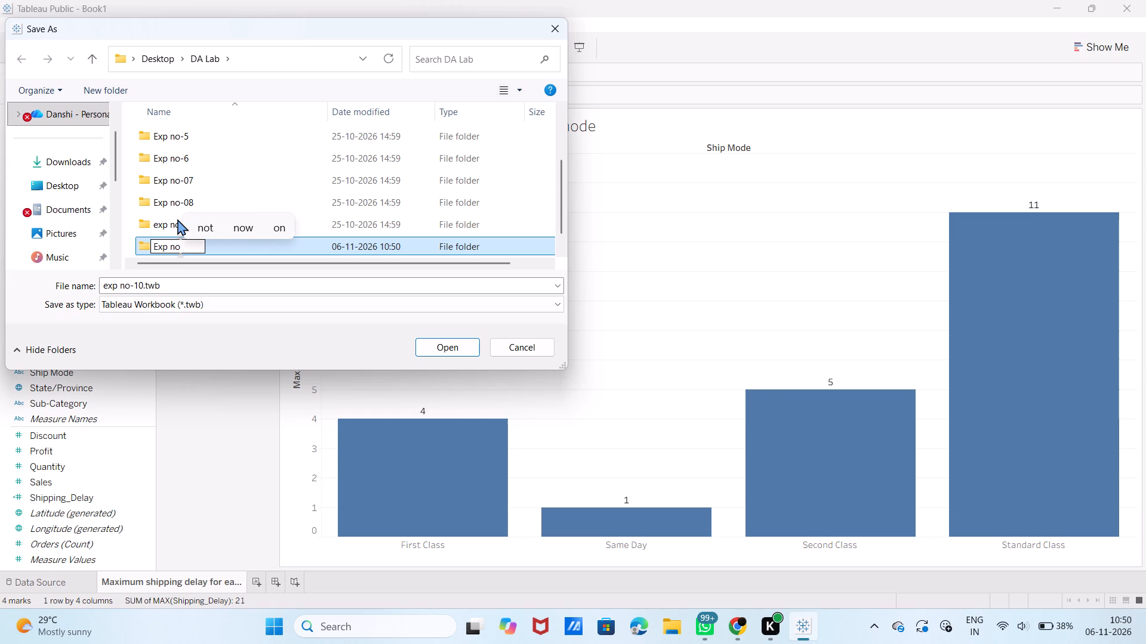
pyautogui.press('-')
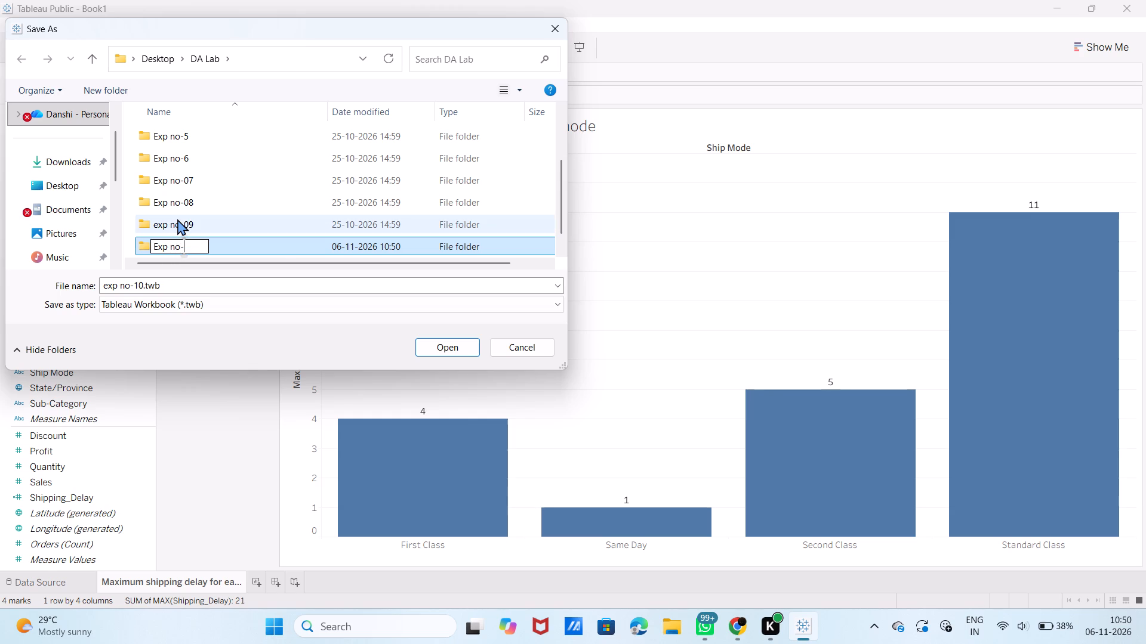
pyautogui.write('10')
pyautogui.press('Return')
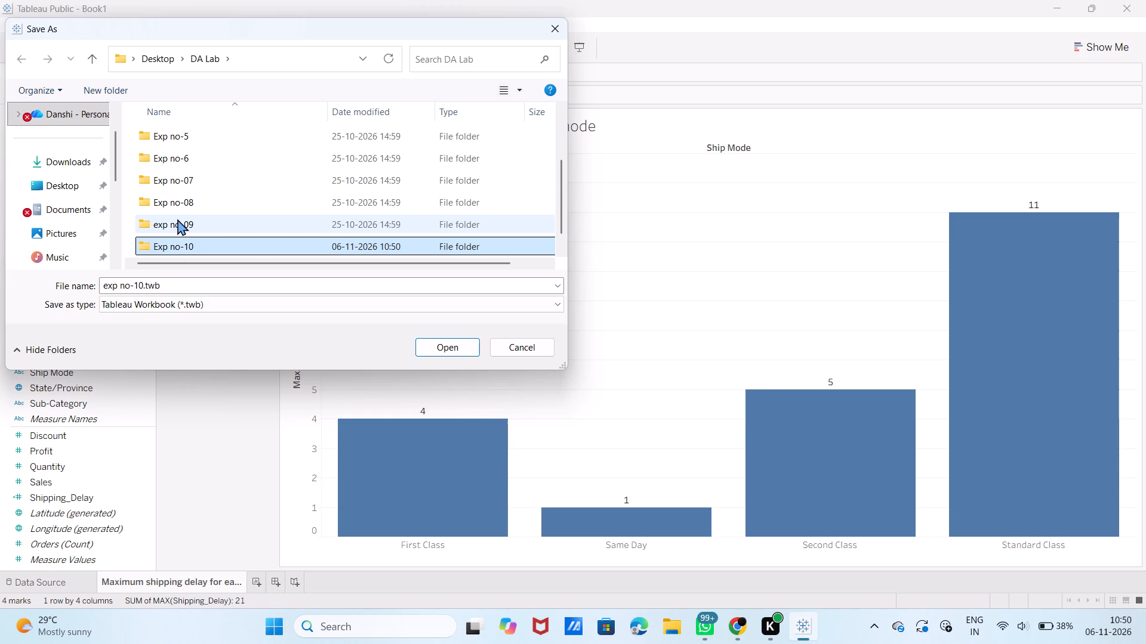
pyautogui.click(201, 246)
pyautogui.click(231, 244)
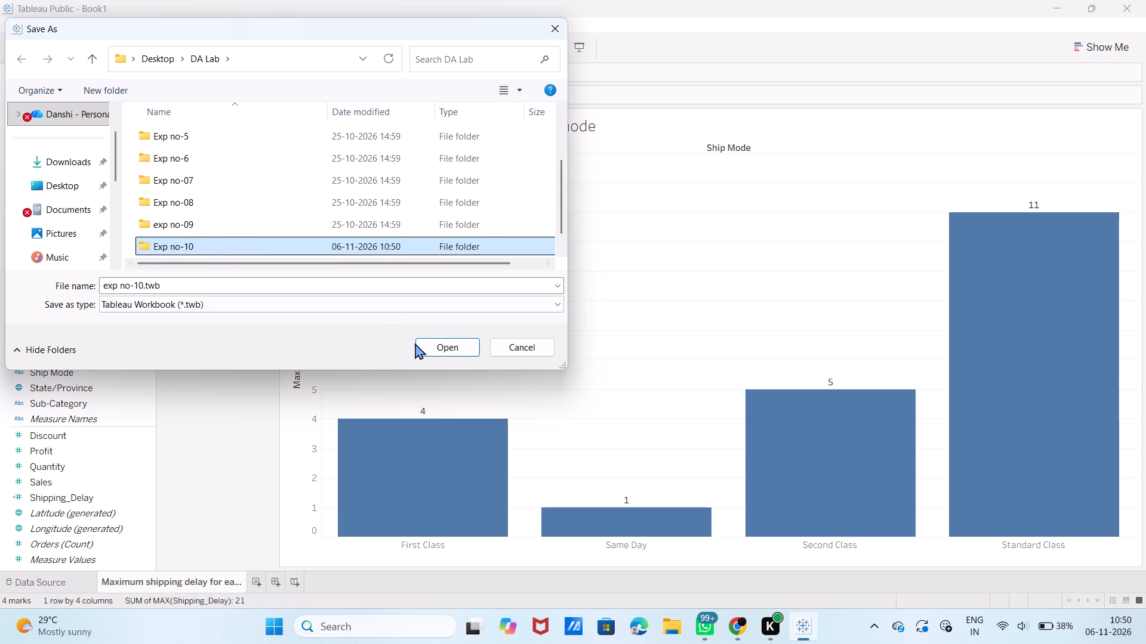
pyautogui.click(415, 343)
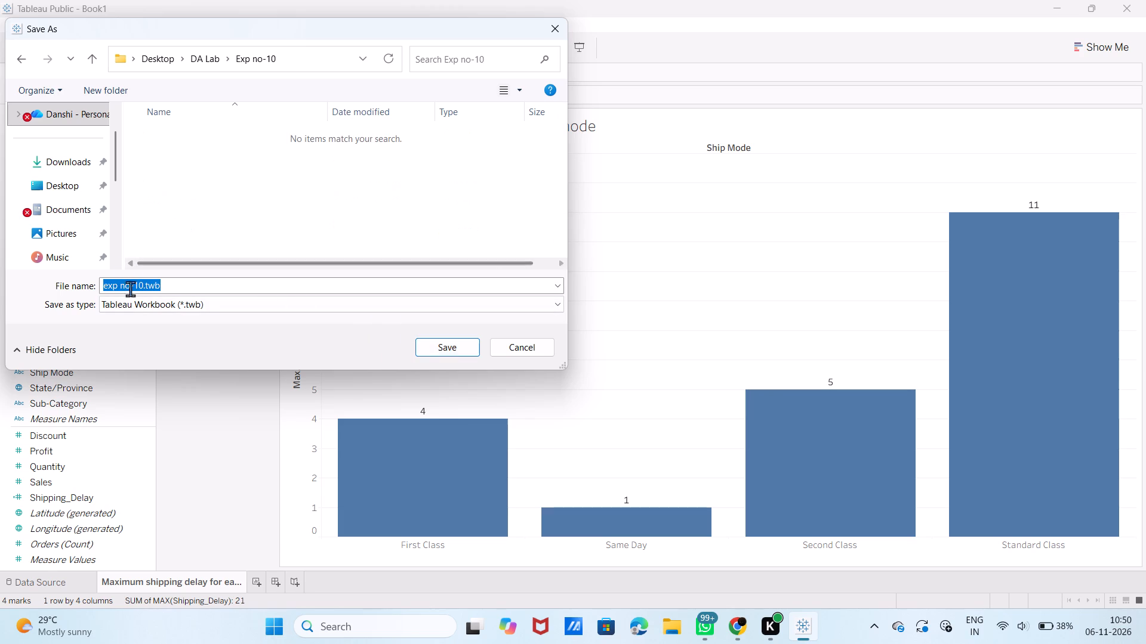
# Save the workbook in the Exp no-10 folder as "shipping delay for each ship mode", in Tableau Workbook format.
pyautogui.click(171, 287)
pyautogui.press('\\')
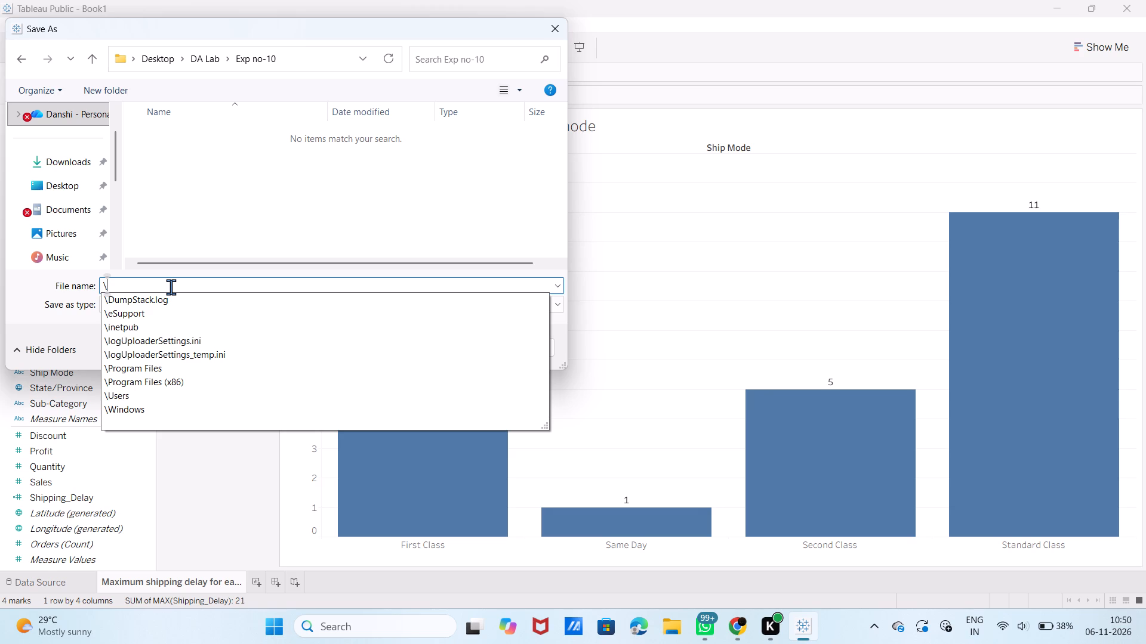
pyautogui.press('BackSpace')
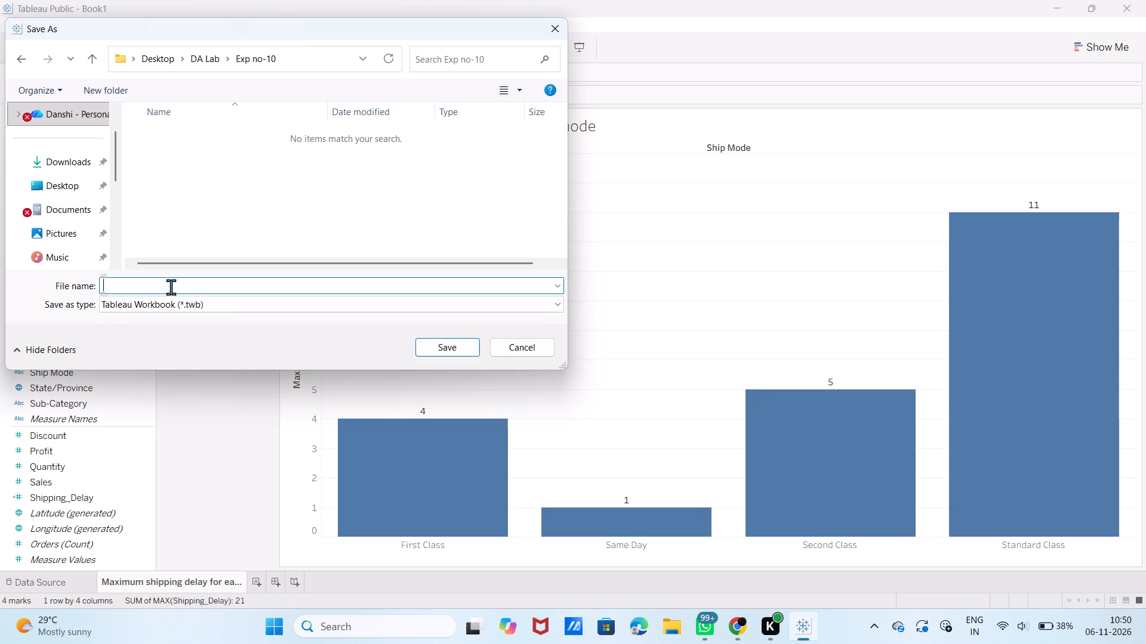
pyautogui.hotkey('ctrl', 'z')
pyautogui.hotkey('ctrl', 'z')
pyautogui.hotkey('ctrl', 'z')
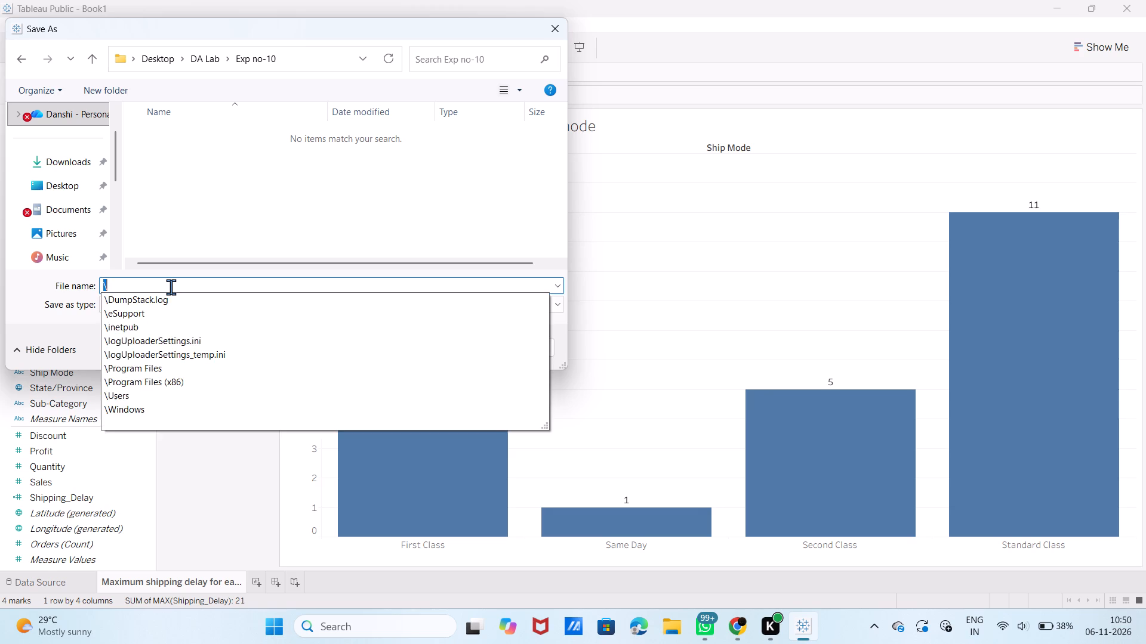
pyautogui.hotkey('ctrl', 'z')
pyautogui.hotkey('ctrl', 'z')
pyautogui.hotkey('ctrl', 'z')
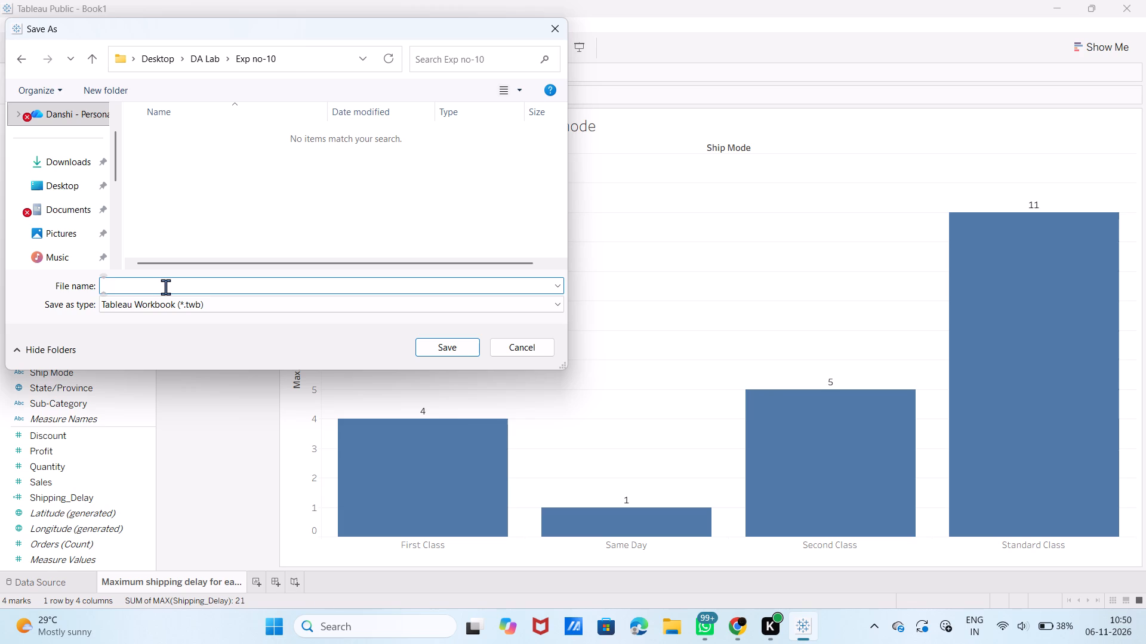
pyautogui.click(165, 287)
pyautogui.write('shill')
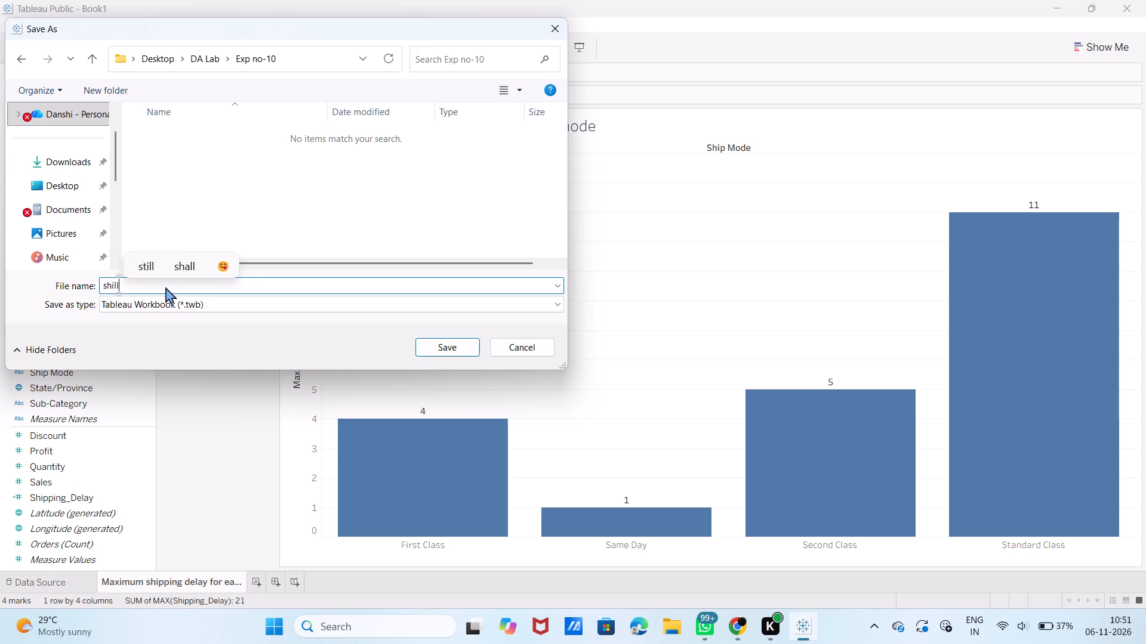
pyautogui.press('BackSpace')
pyautogui.press('BackSpace')
pyautogui.write('pping de')
pyautogui.write('lay for each')
pyautogui.press('space')
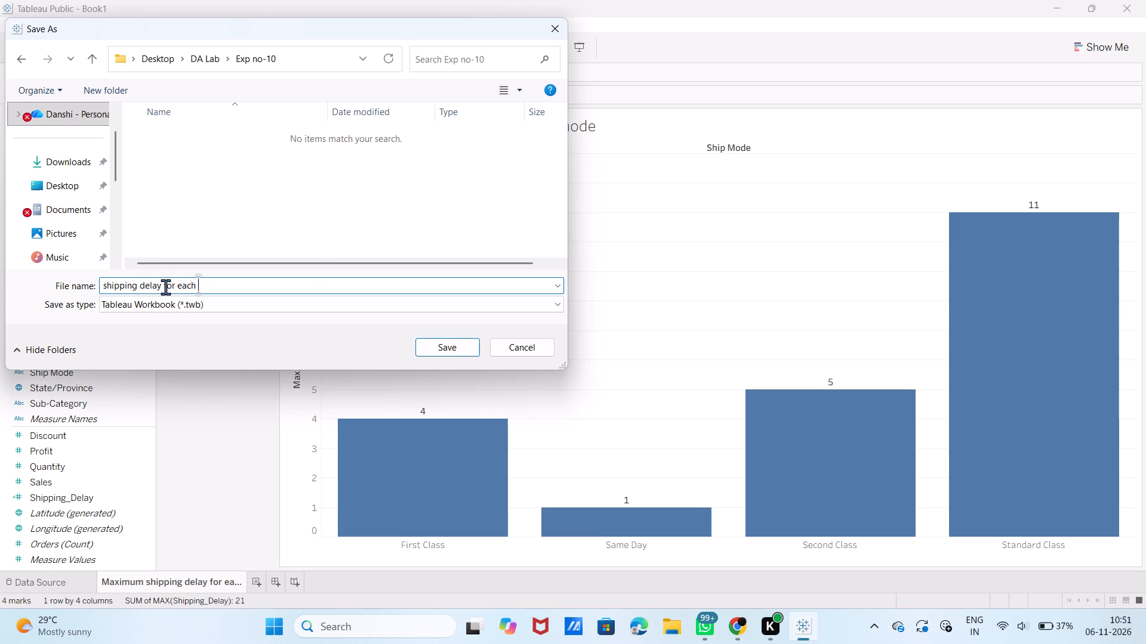
pyautogui.write('ship mode')
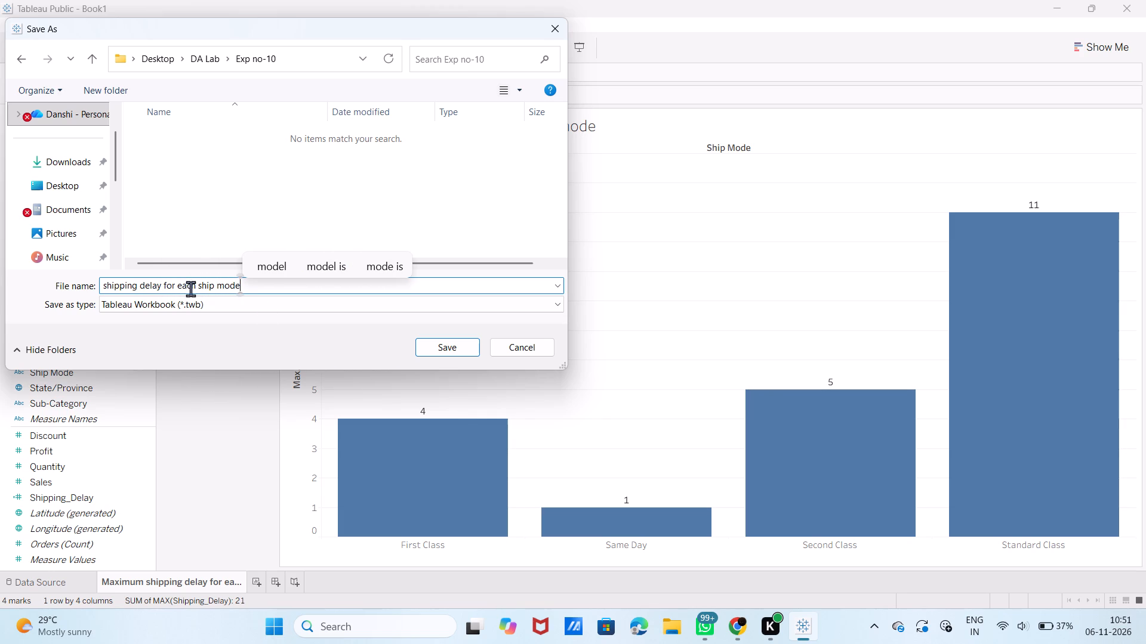
pyautogui.click(430, 342)
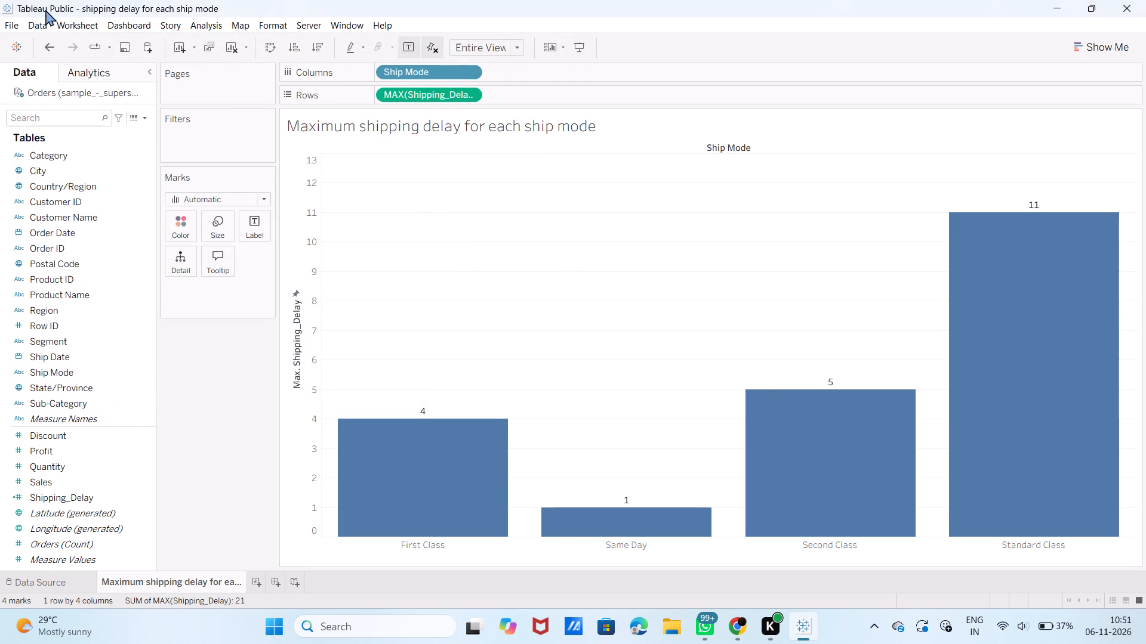
# Create a new blank workbook, close the saved shipping delay workbook and maximize the new workbook's window.
pyautogui.click(16, 29)
pyautogui.click(43, 38)
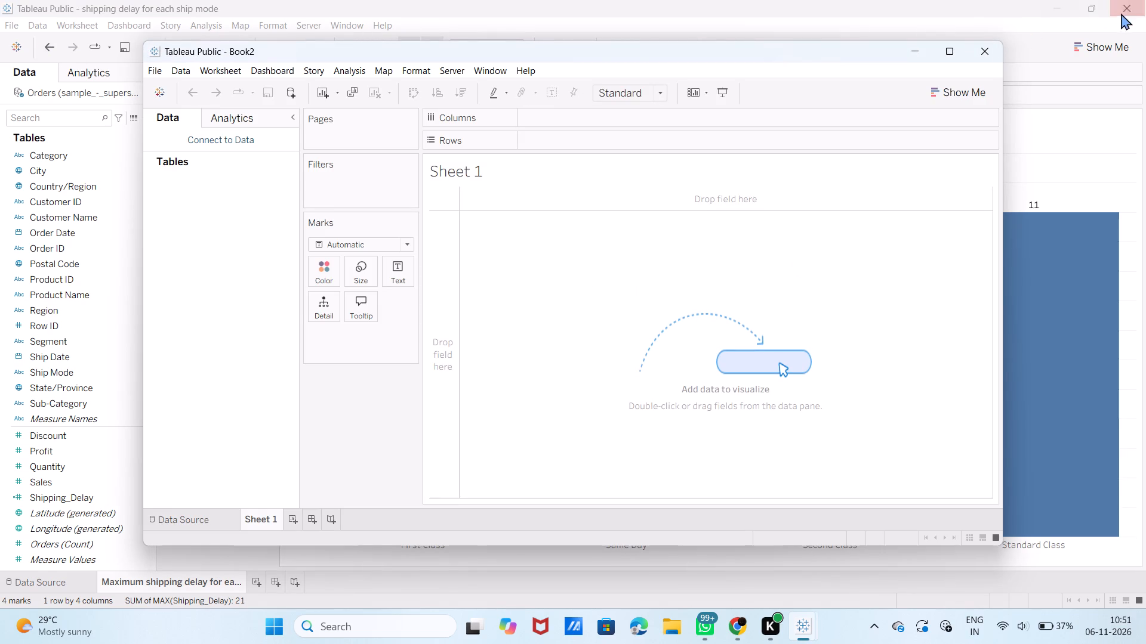
pyautogui.click(1140, 15)
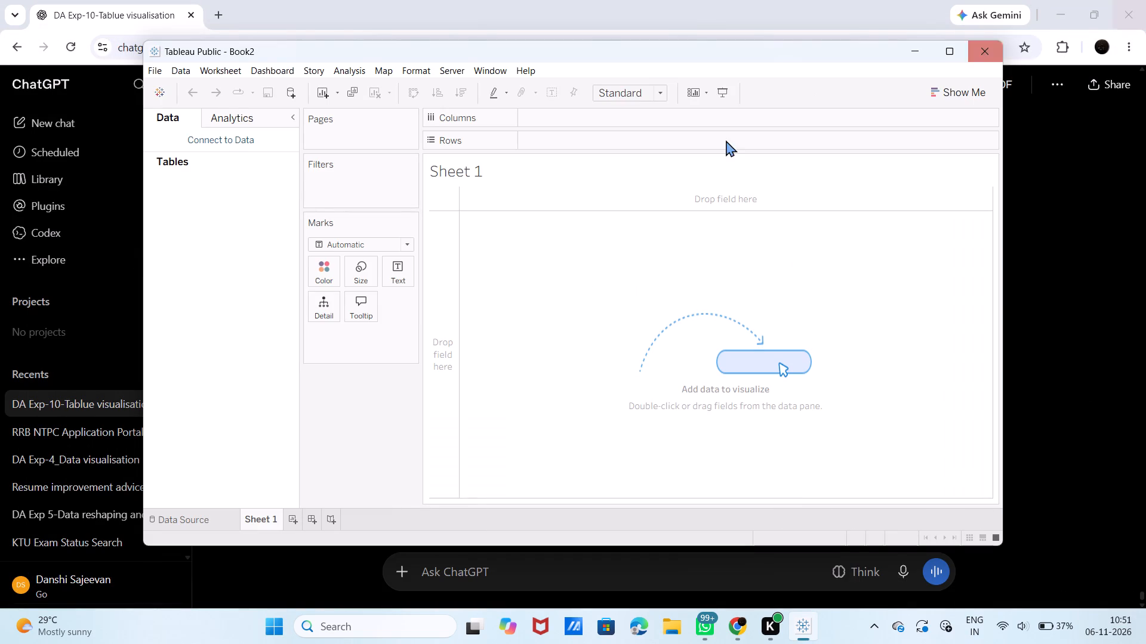
pyautogui.click(944, 48)
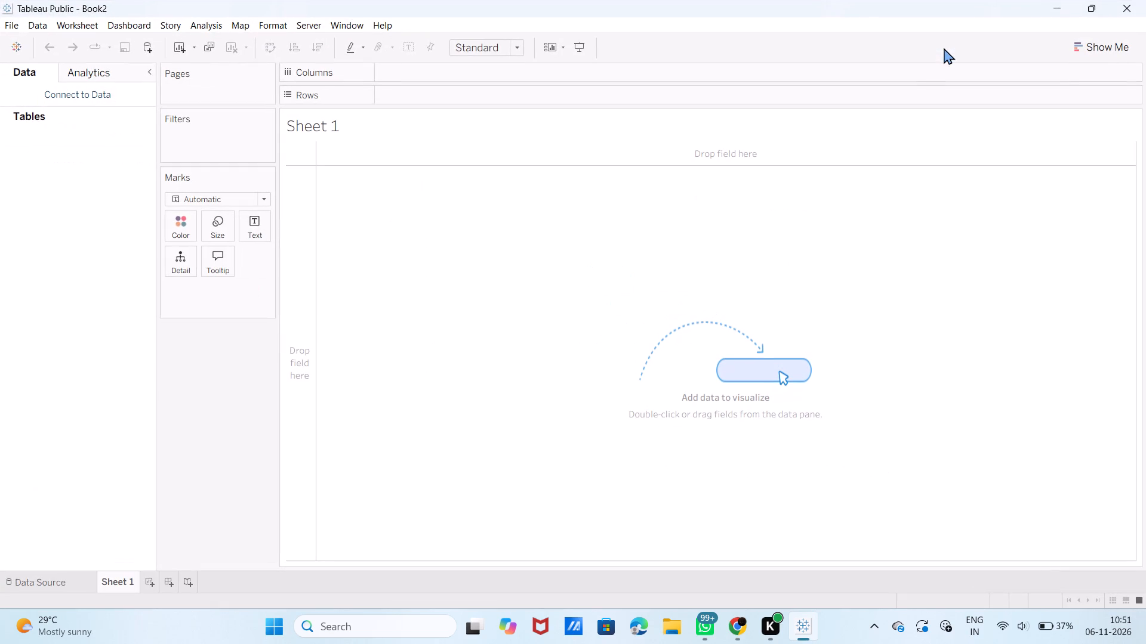
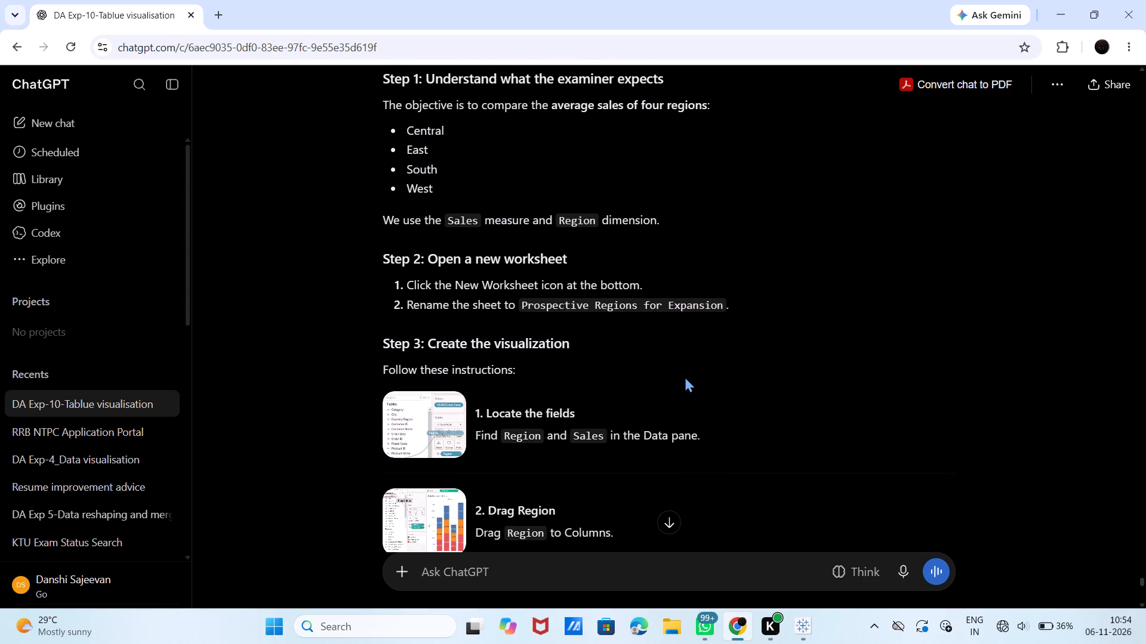
pyautogui.scroll(-1, 685, 376)
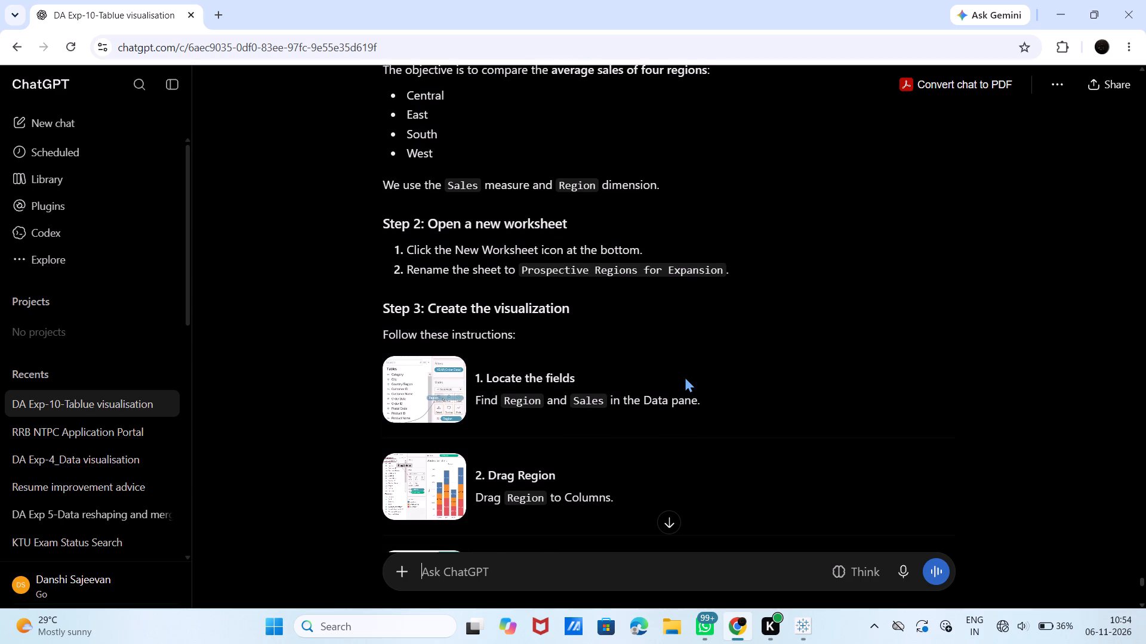
pyautogui.scroll(-1, 685, 376)
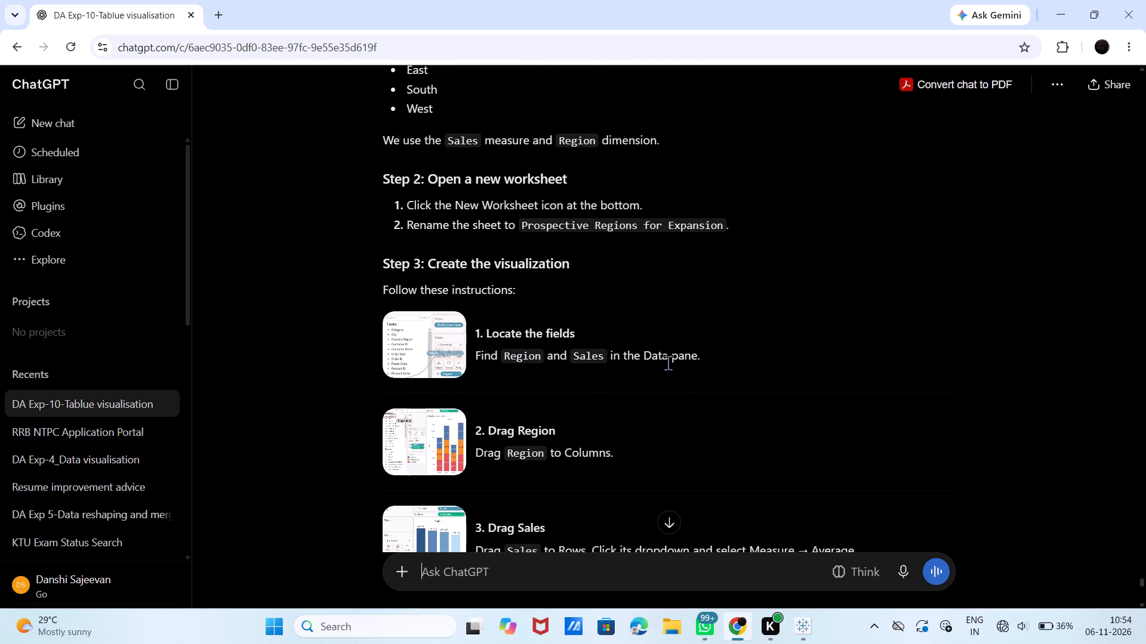
pyautogui.scroll(-1, 655, 373)
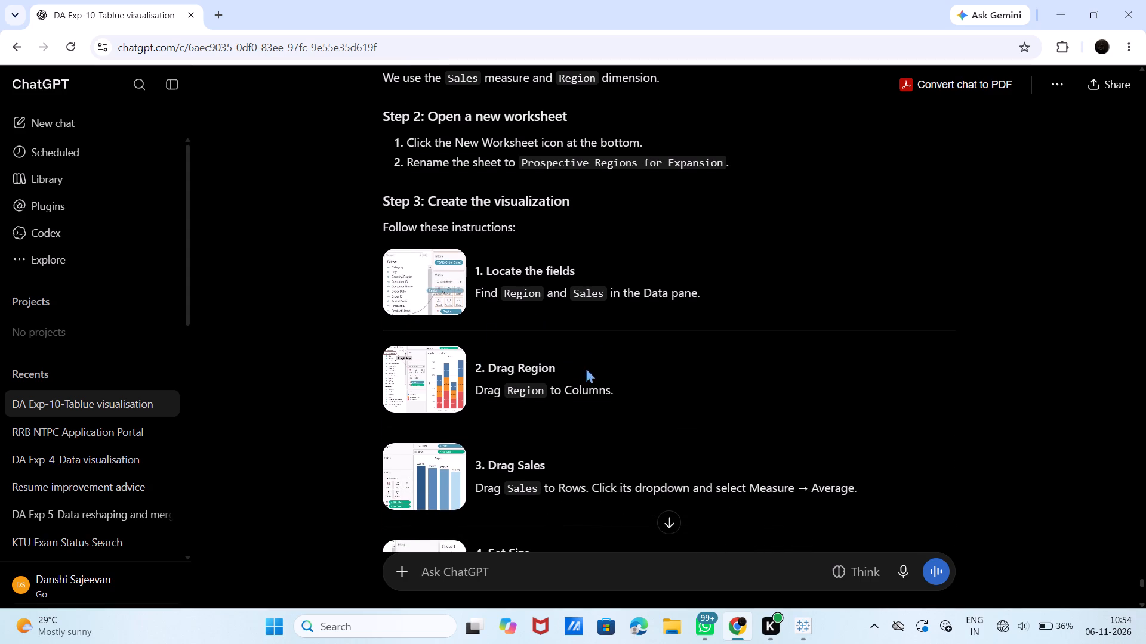
pyautogui.scroll(-3, 653, 391)
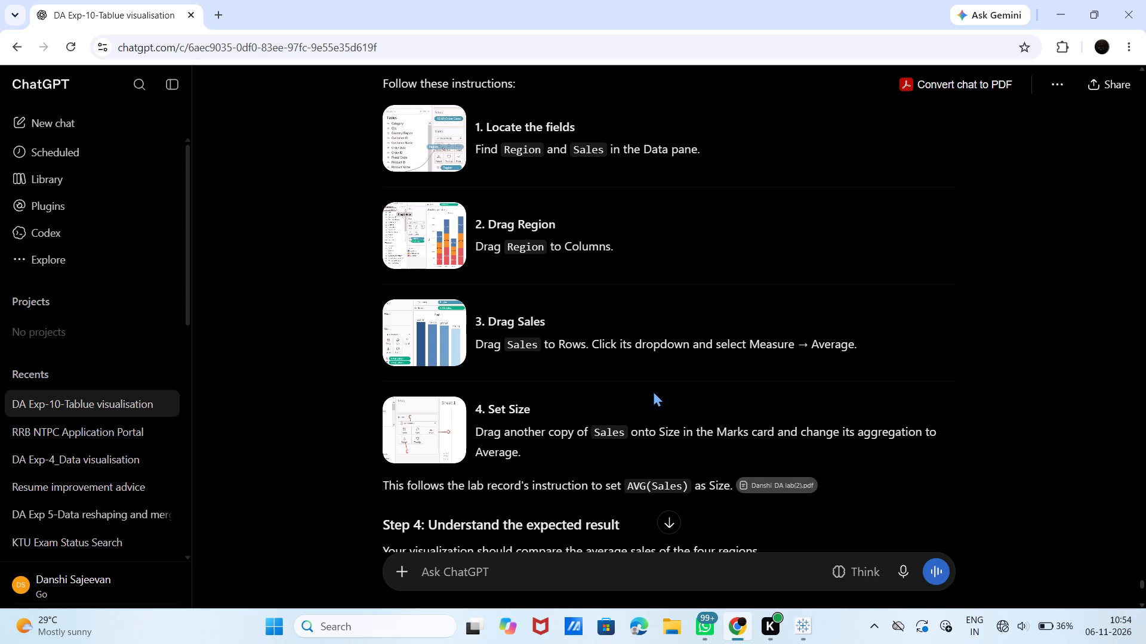
pyautogui.scroll(-1, 653, 391)
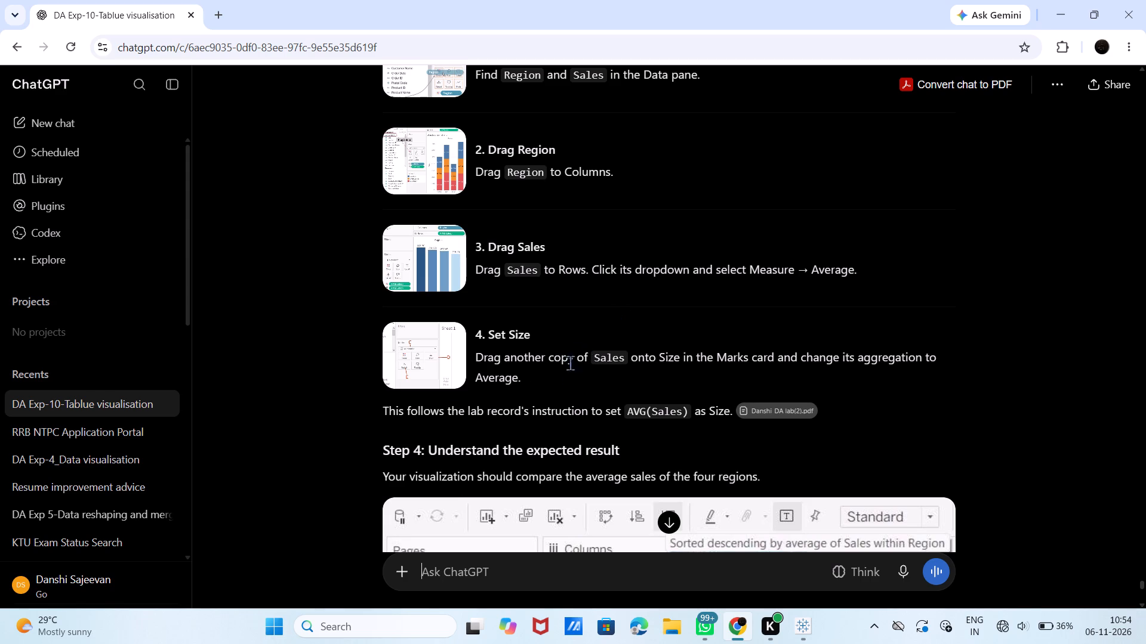
pyautogui.scroll(-1, 566, 370)
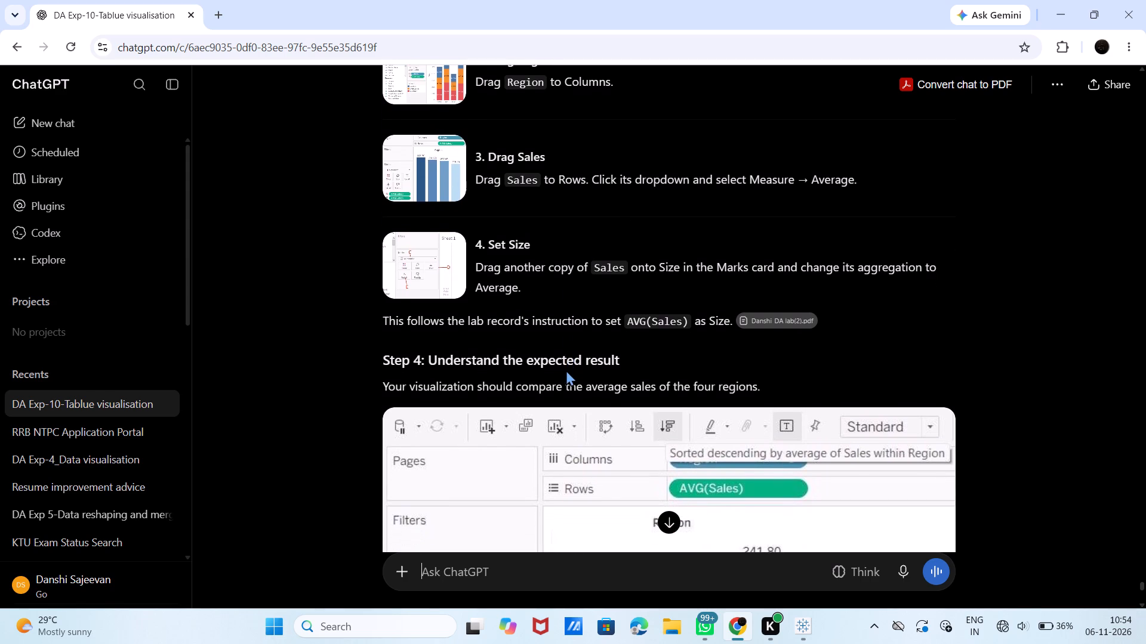
pyautogui.scroll(-1, 566, 370)
pyautogui.scroll(-3, 471, 435)
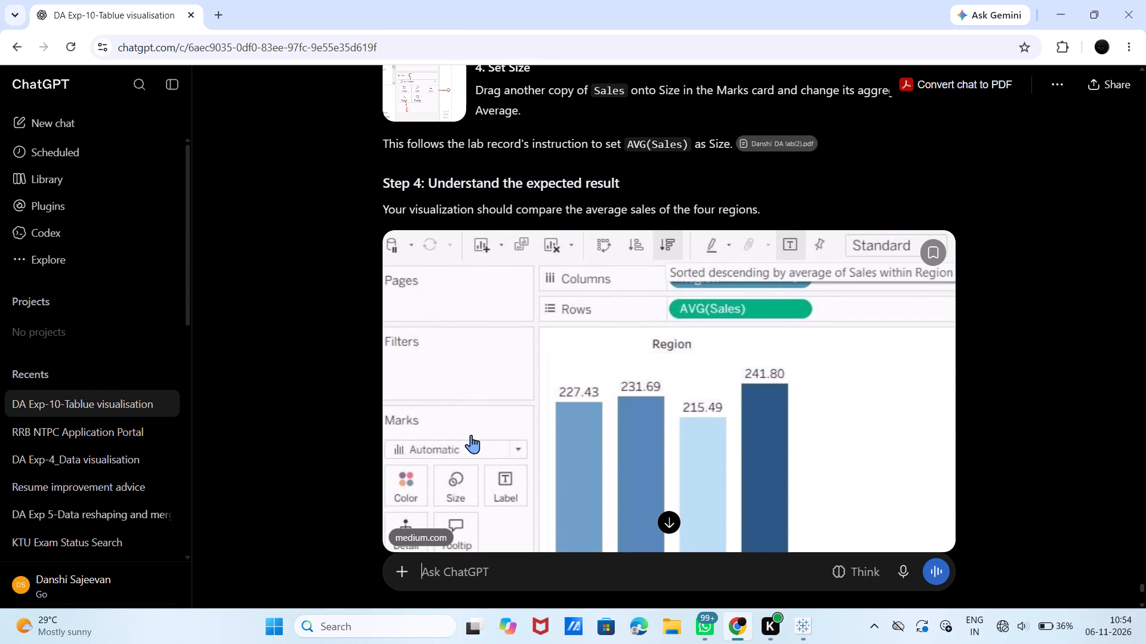
pyautogui.scroll(-3, 471, 435)
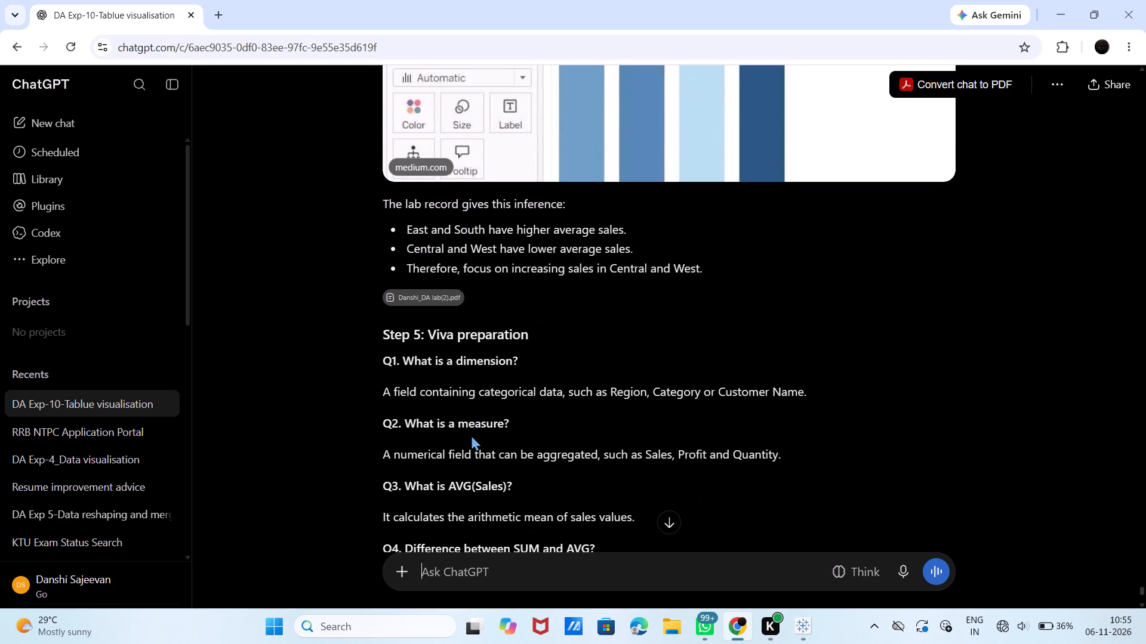
pyautogui.scroll(-2, 471, 435)
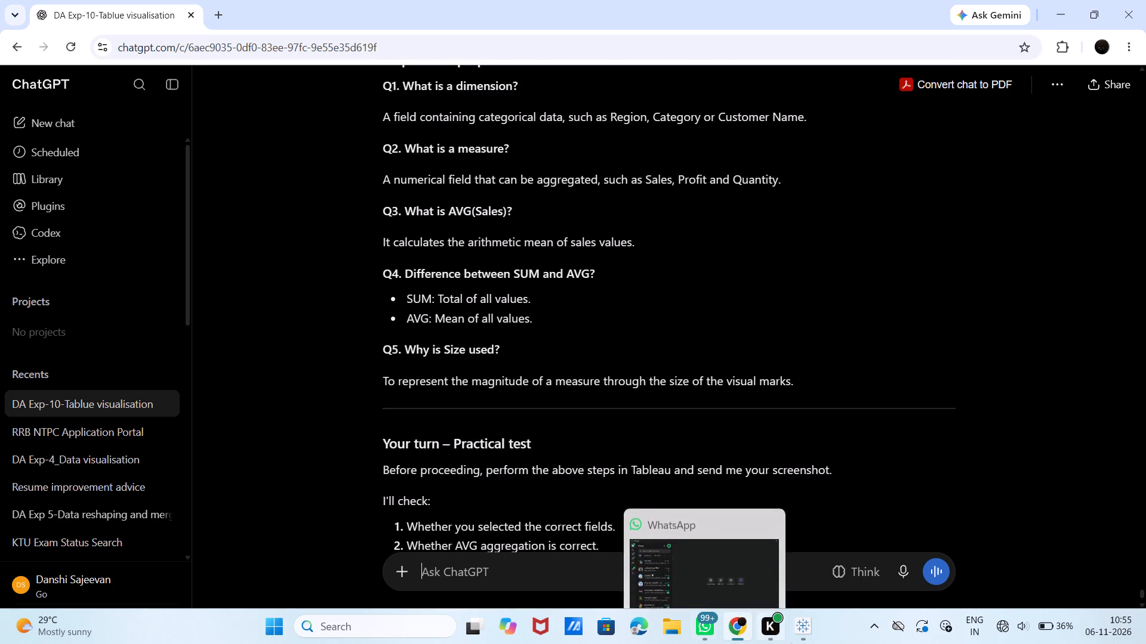
# Switch to Tableau Public, open sample_-_superstore from the Downloads folder and add the Orders table to the data model.
pyautogui.click(799, 628)
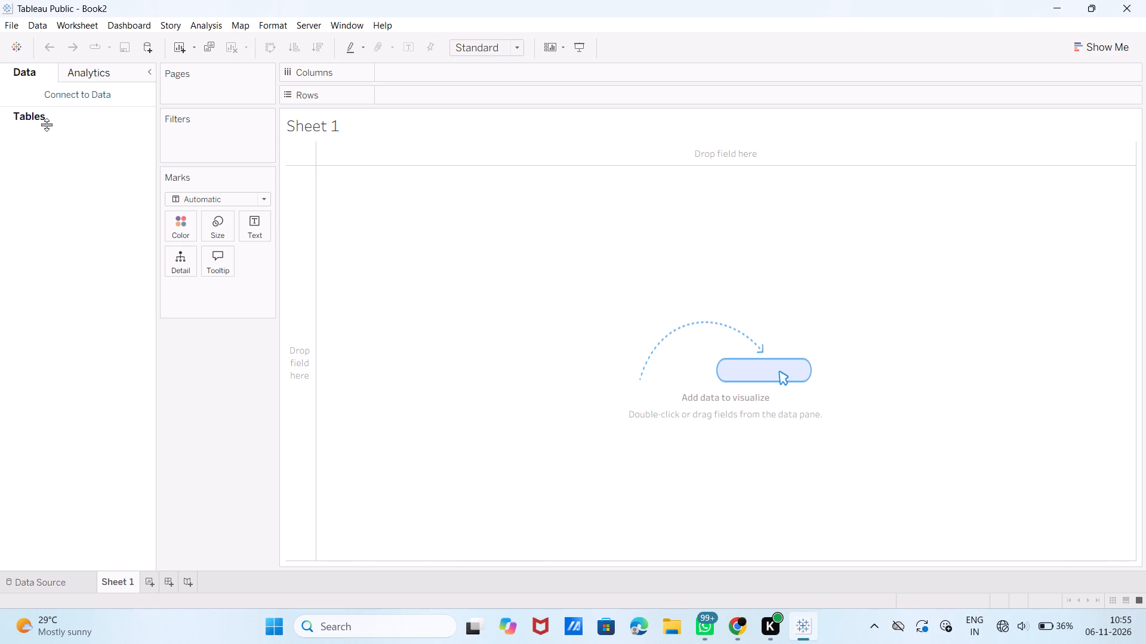
pyautogui.click(13, 24)
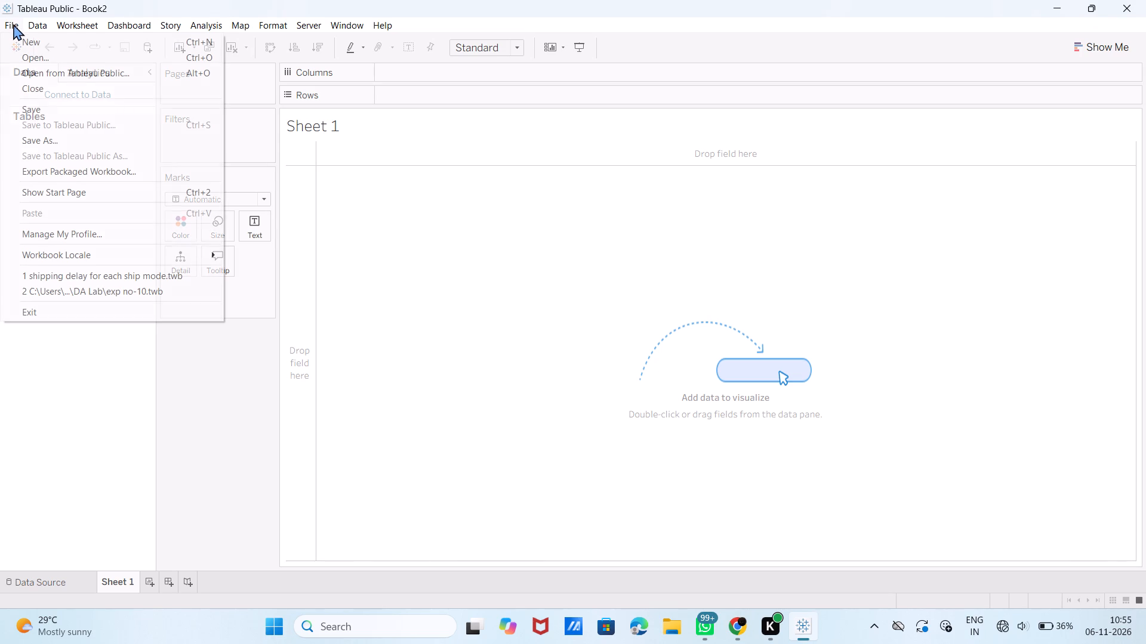
pyautogui.click(76, 55)
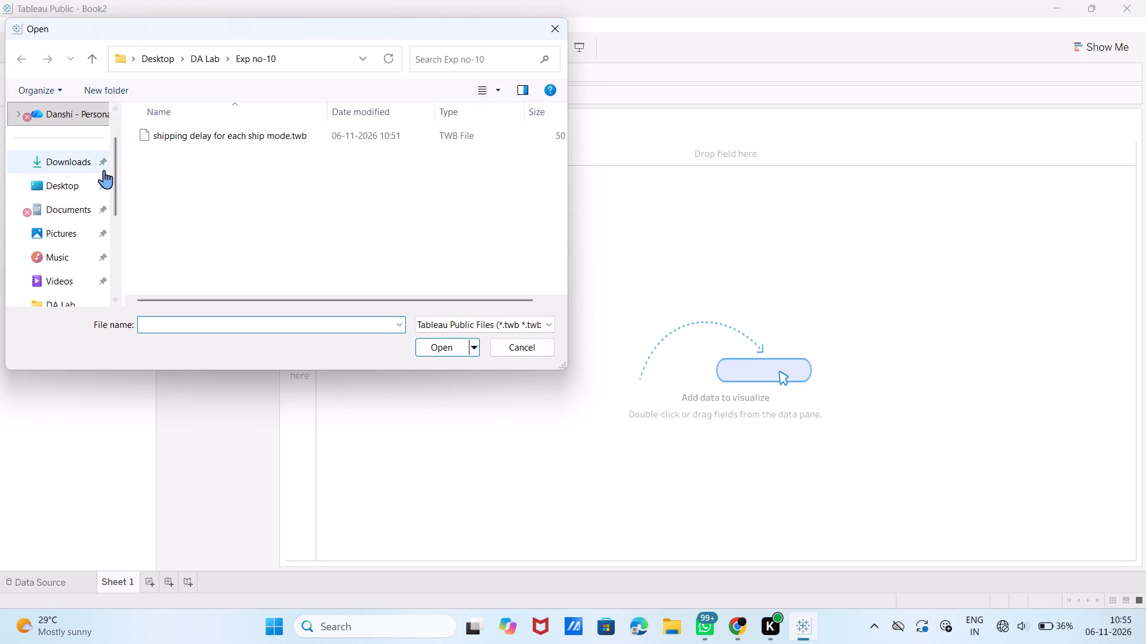
pyautogui.click(73, 162)
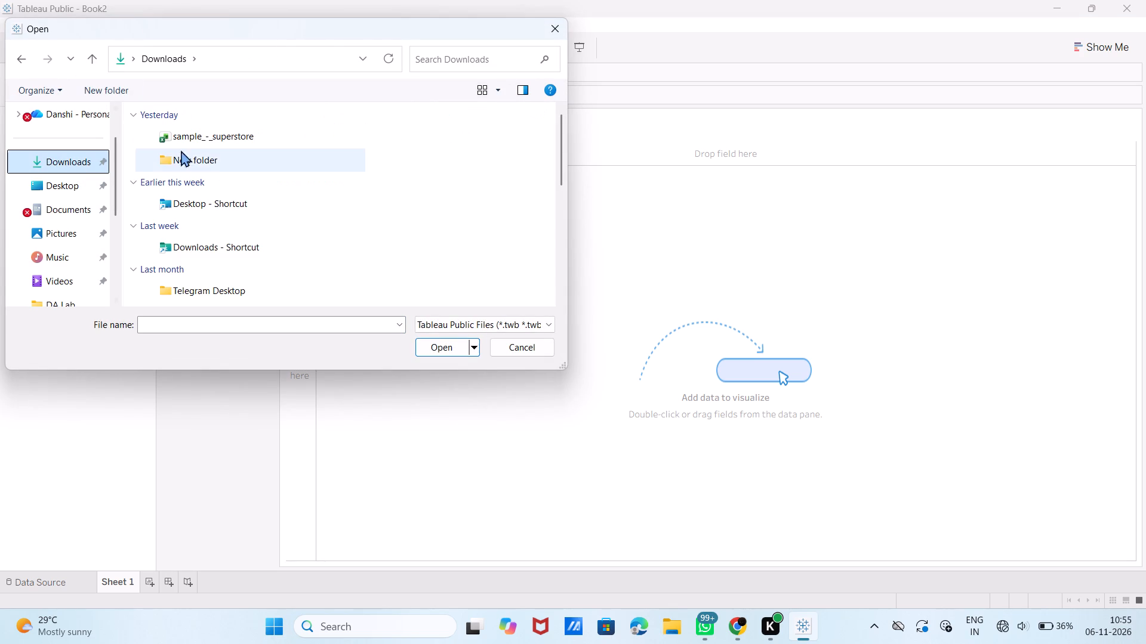
pyautogui.doubleClick(224, 141)
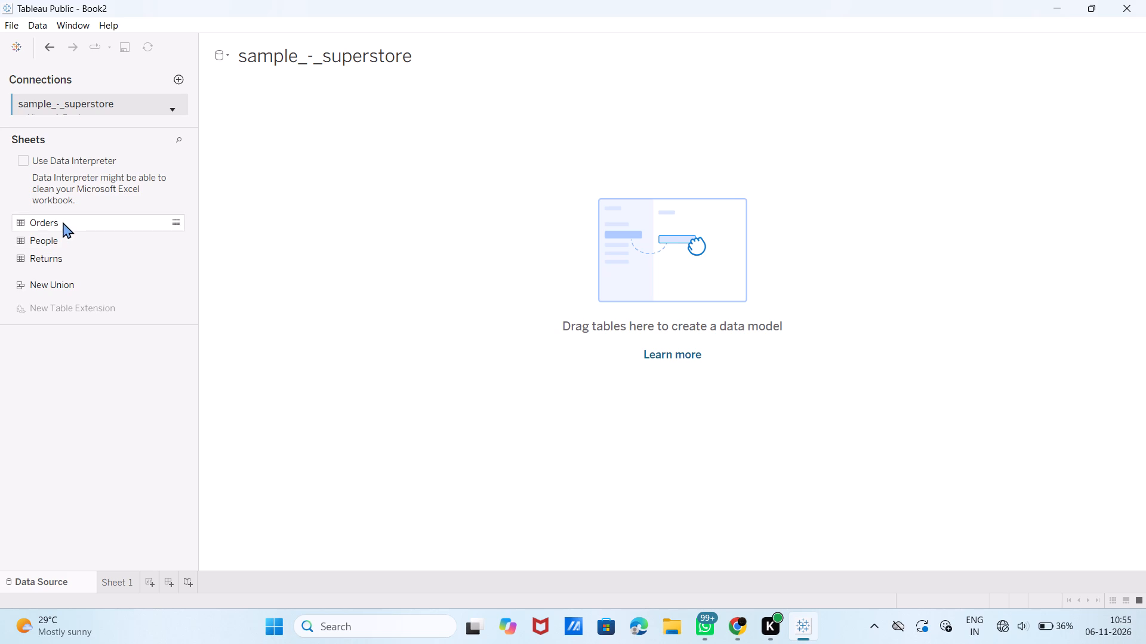
pyautogui.moveTo(63, 222); pyautogui.dragTo(429, 142)
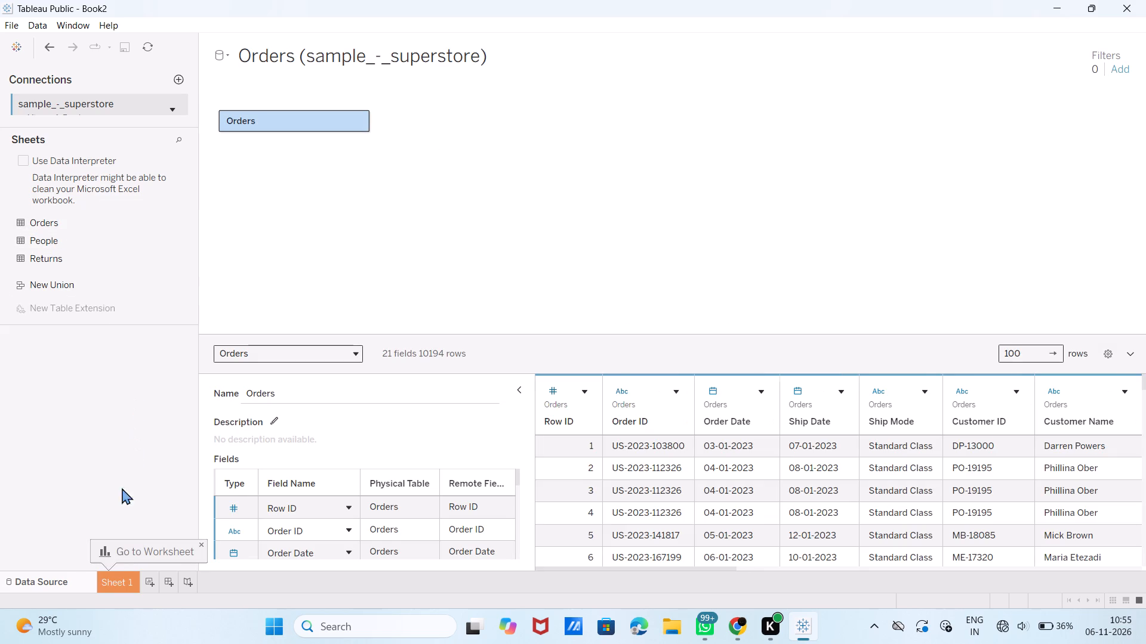
# Go to the Sheet 1 worksheet and rename it as "prospe".
pyautogui.click(122, 575)
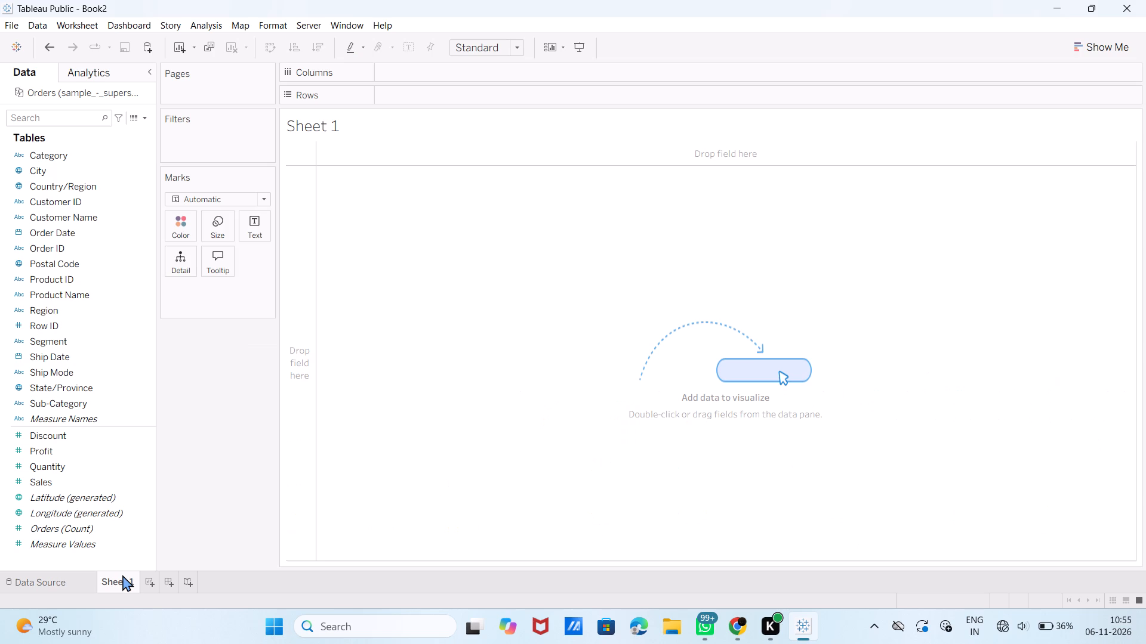
pyautogui.doubleClick(122, 575)
pyautogui.press('BackSpace')
pyautogui.write('prospe')
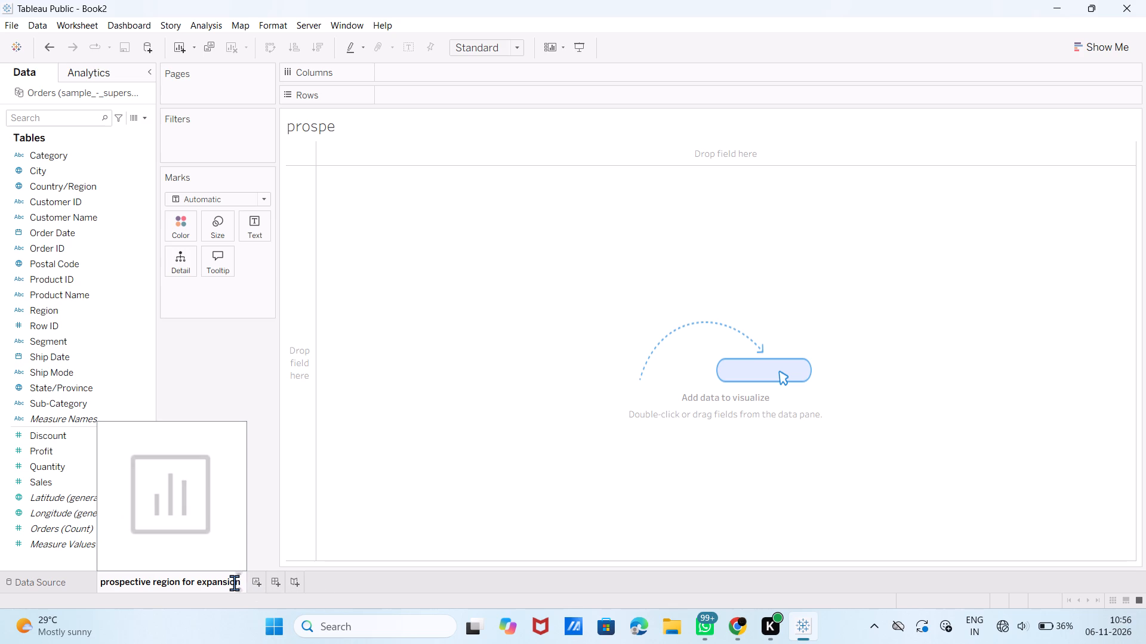
pyautogui.press('Return')
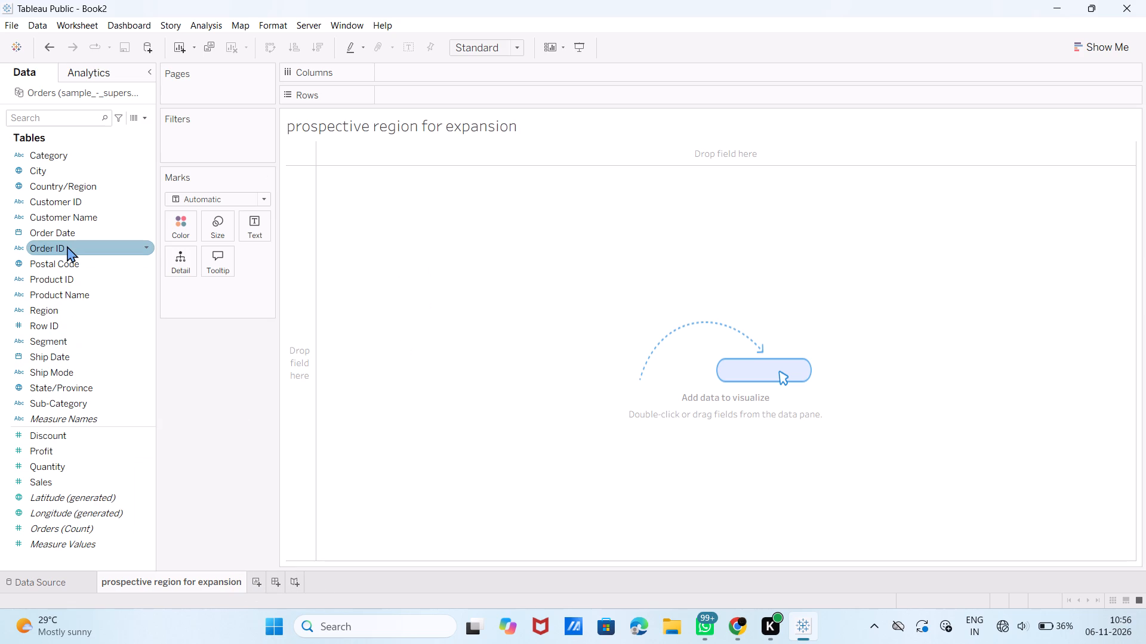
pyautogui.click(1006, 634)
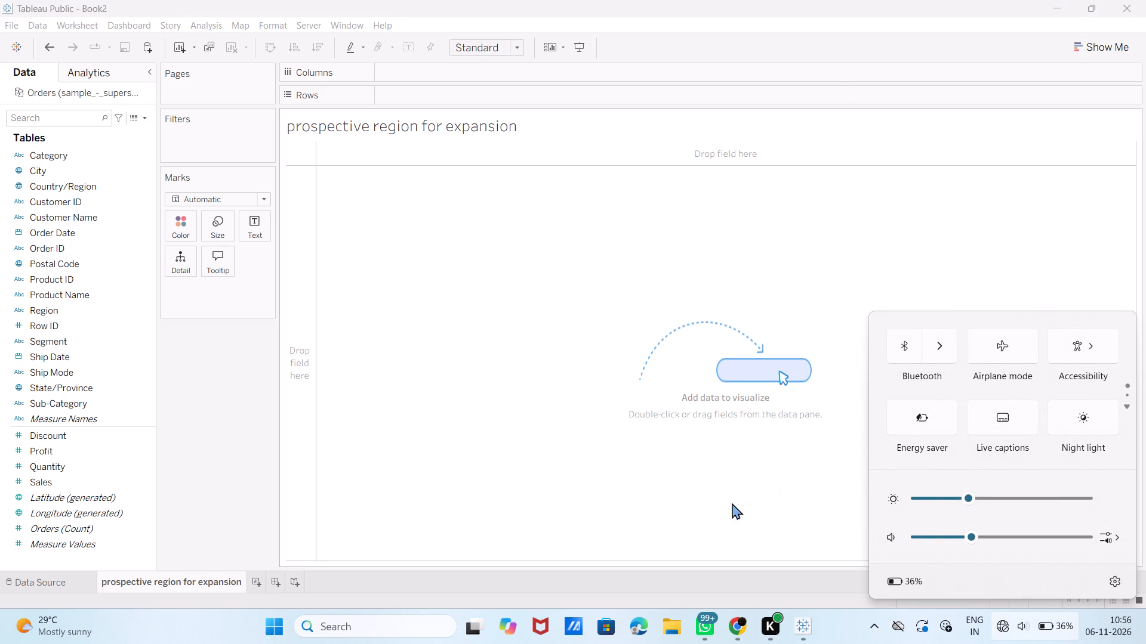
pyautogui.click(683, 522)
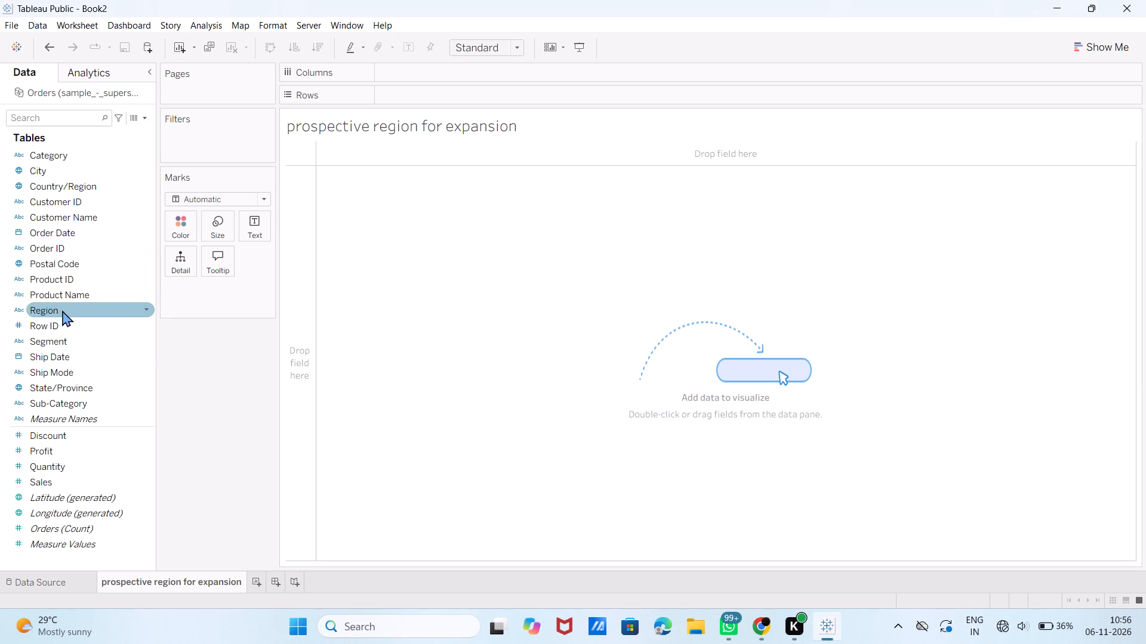
# Build a bar chart with Region on Columns and Sales on Rows, aggregated as Average.
pyautogui.moveTo(62, 309); pyautogui.dragTo(415, 76)
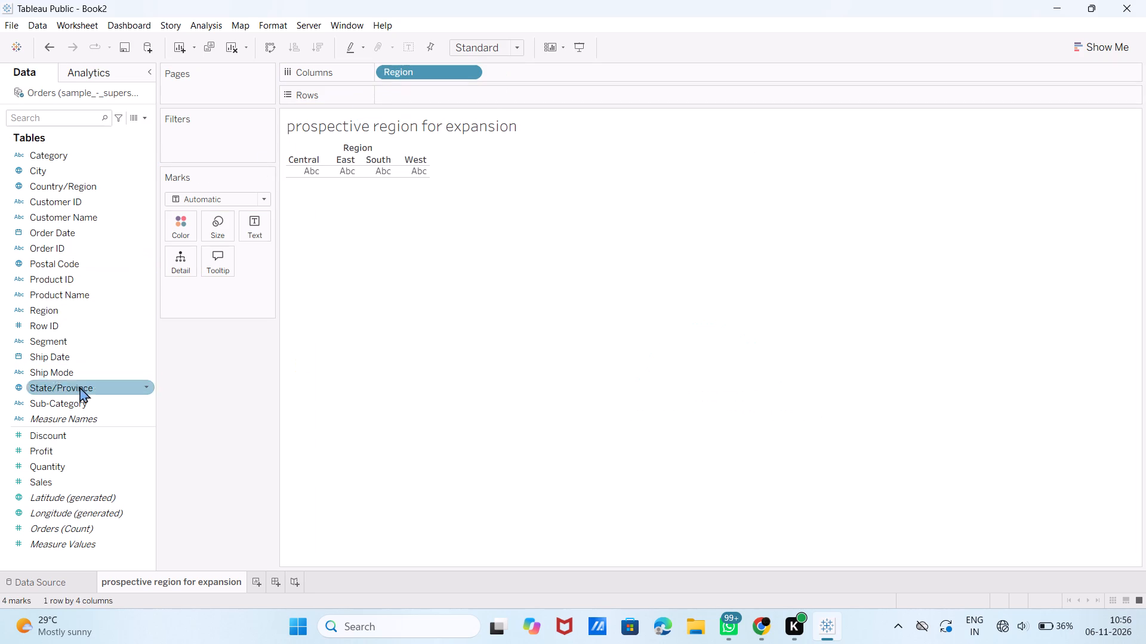
pyautogui.scroll(-1, 81, 436)
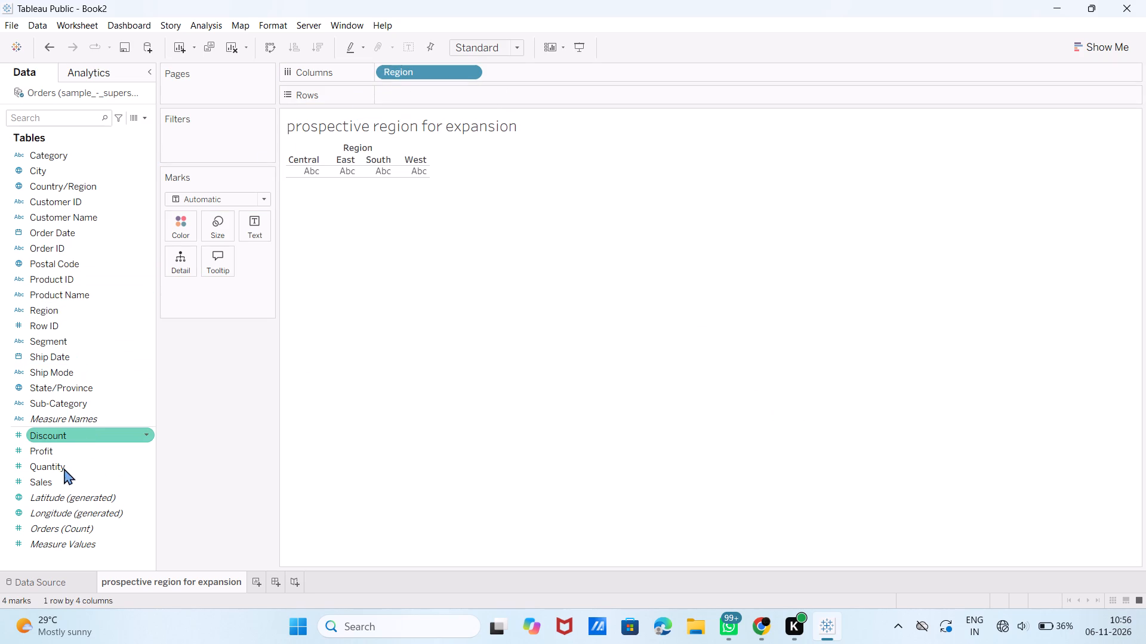
pyautogui.moveTo(54, 484); pyautogui.dragTo(414, 112)
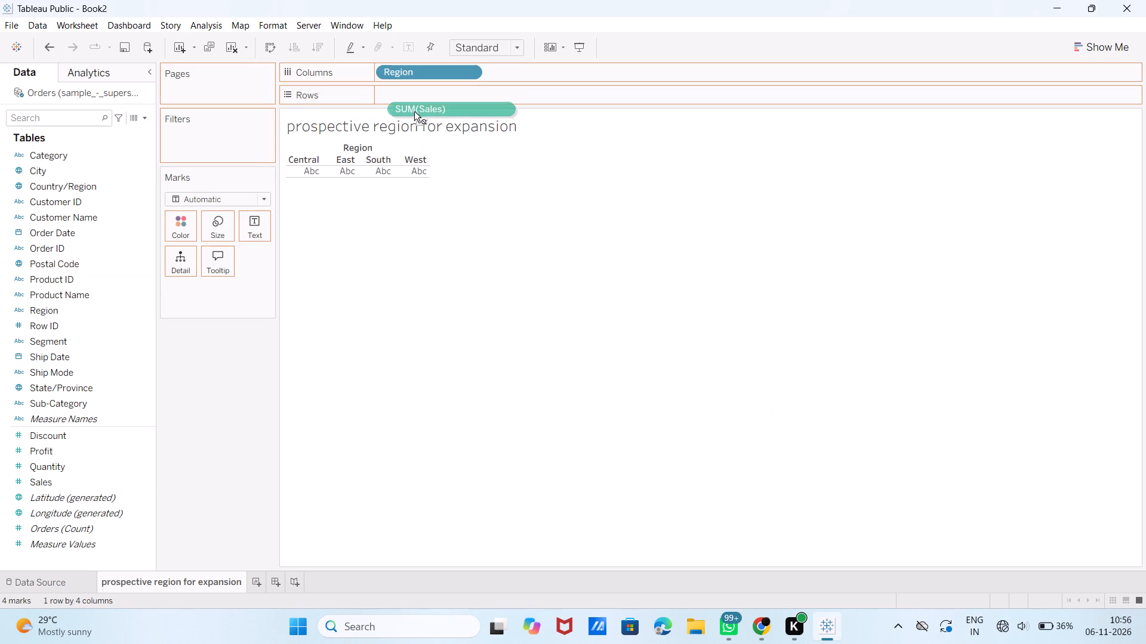
pyautogui.moveTo(414, 112); pyautogui.dragTo(403, 97)
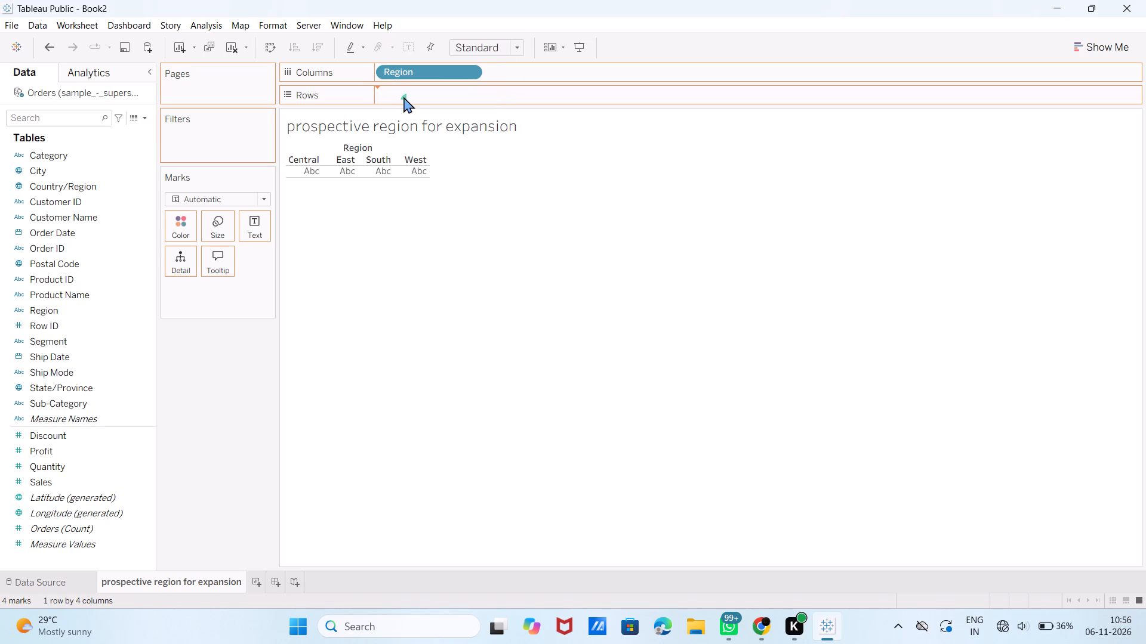
pyautogui.click(470, 98)
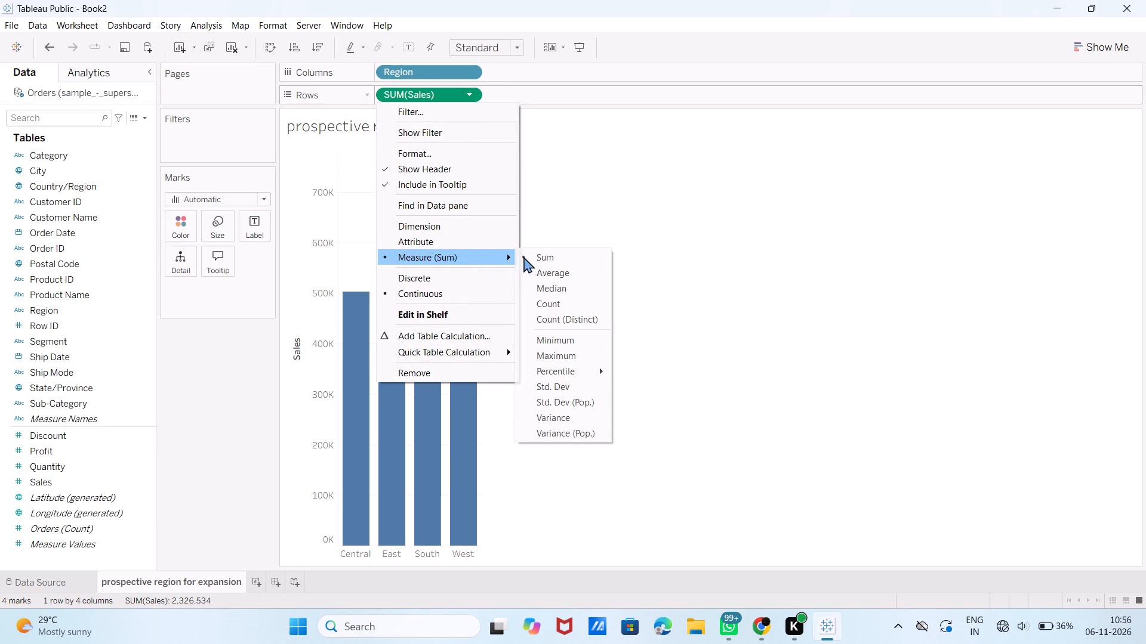
pyautogui.click(547, 271)
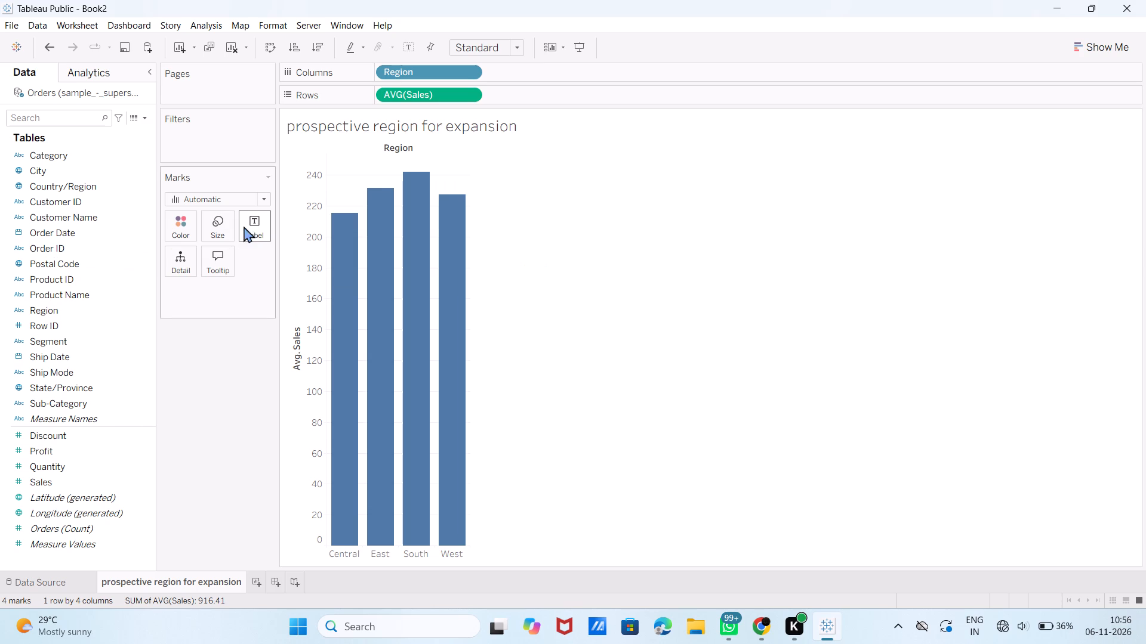
# Show mark labels on the bars of the average sales chart.
pyautogui.click(258, 230)
pyautogui.click(285, 259)
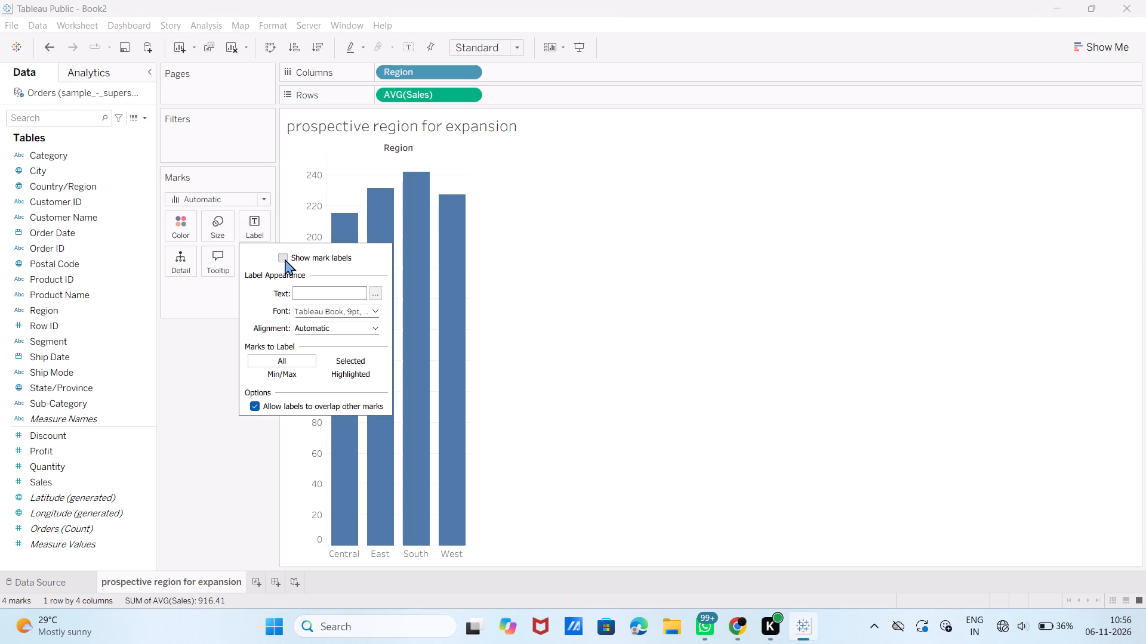
pyautogui.click(529, 252)
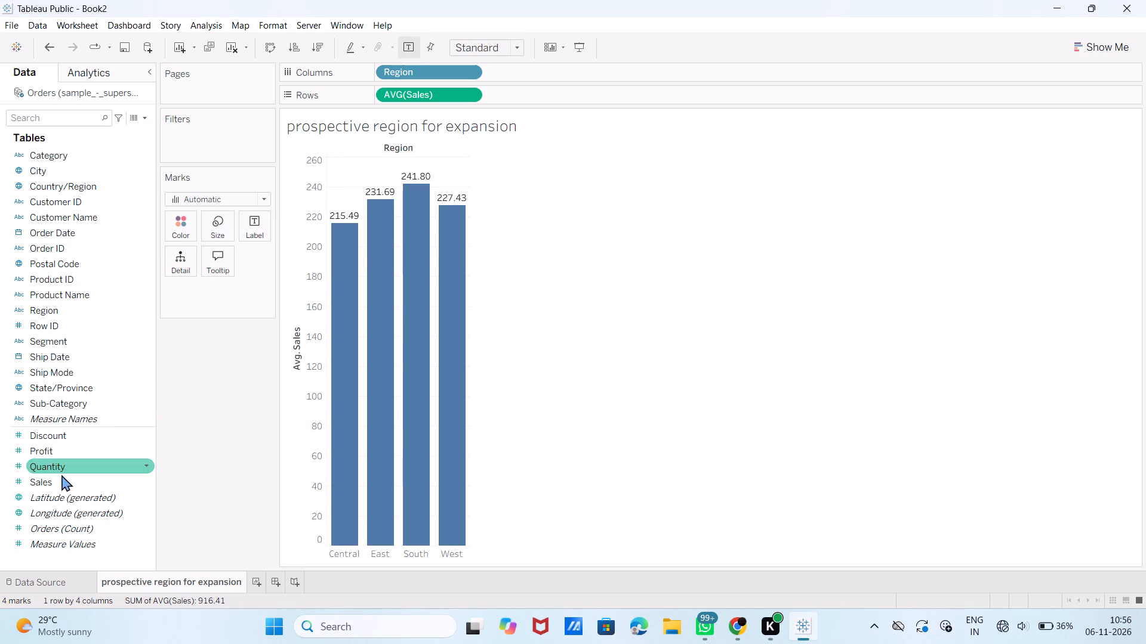
# Add Sales to the Size mark and change its aggregation to Average.
pyautogui.moveTo(73, 484); pyautogui.dragTo(217, 230)
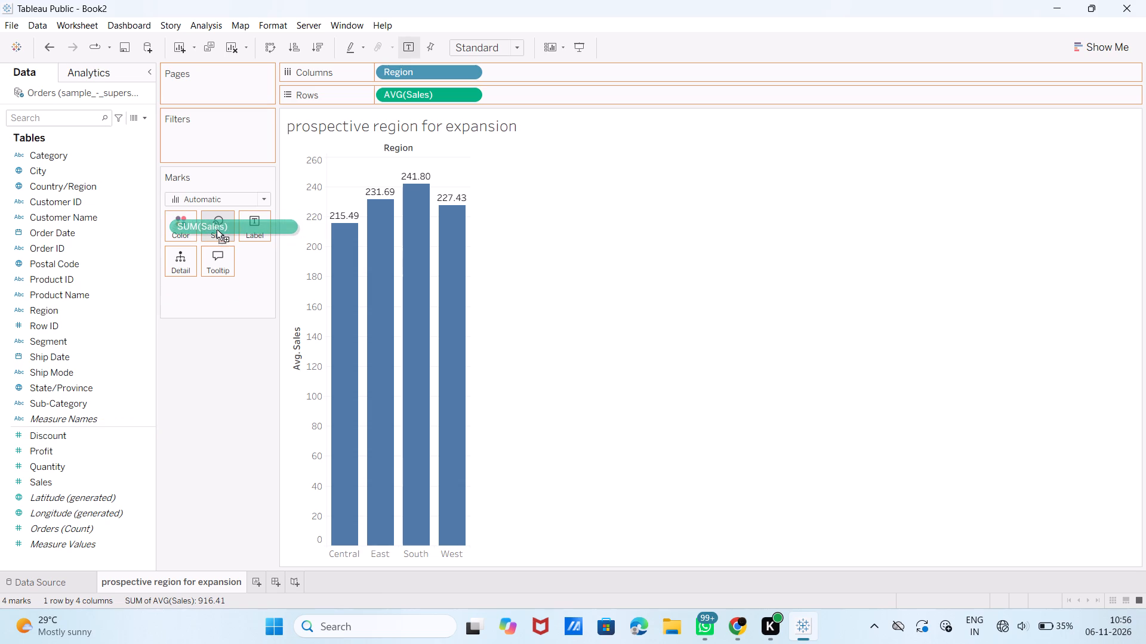
pyautogui.moveTo(217, 230); pyautogui.dragTo(218, 228)
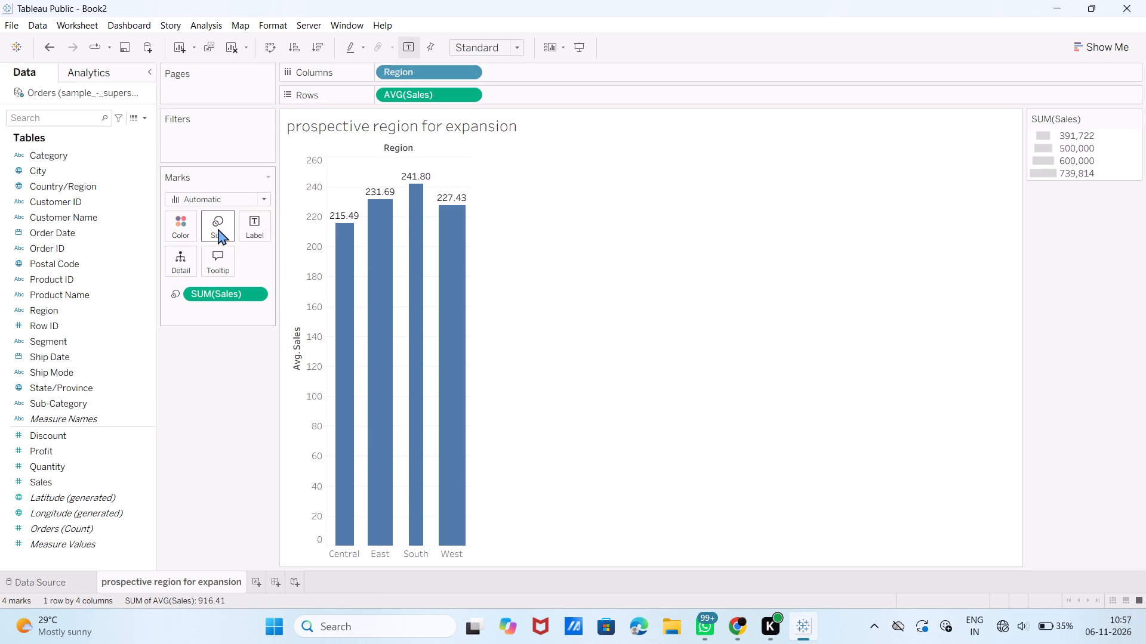
pyautogui.click(252, 293)
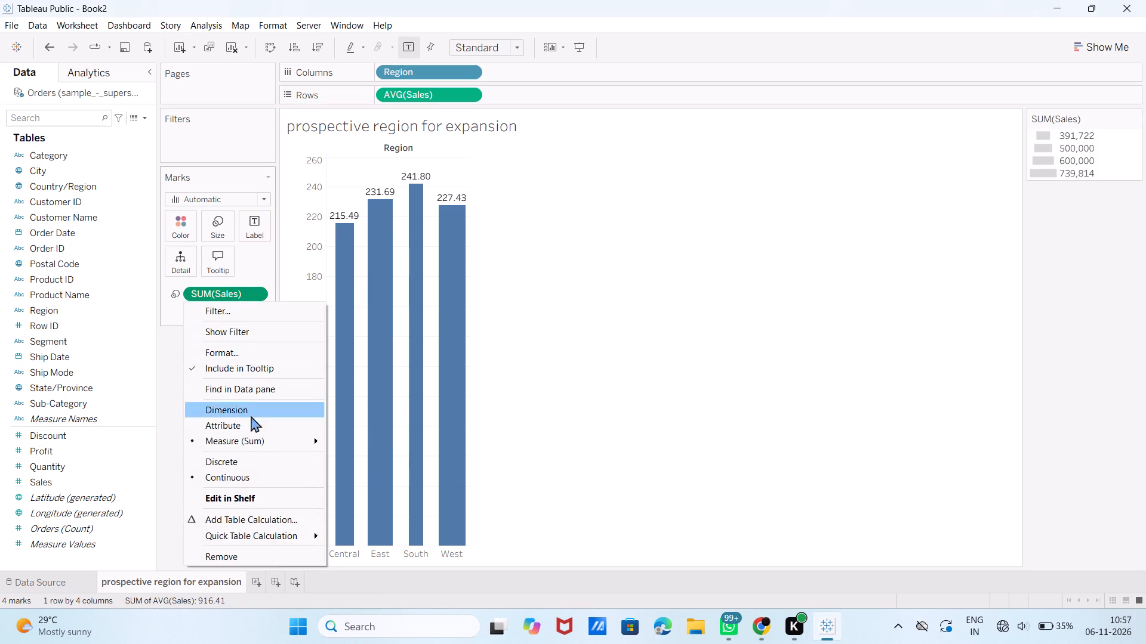
pyautogui.click(359, 453)
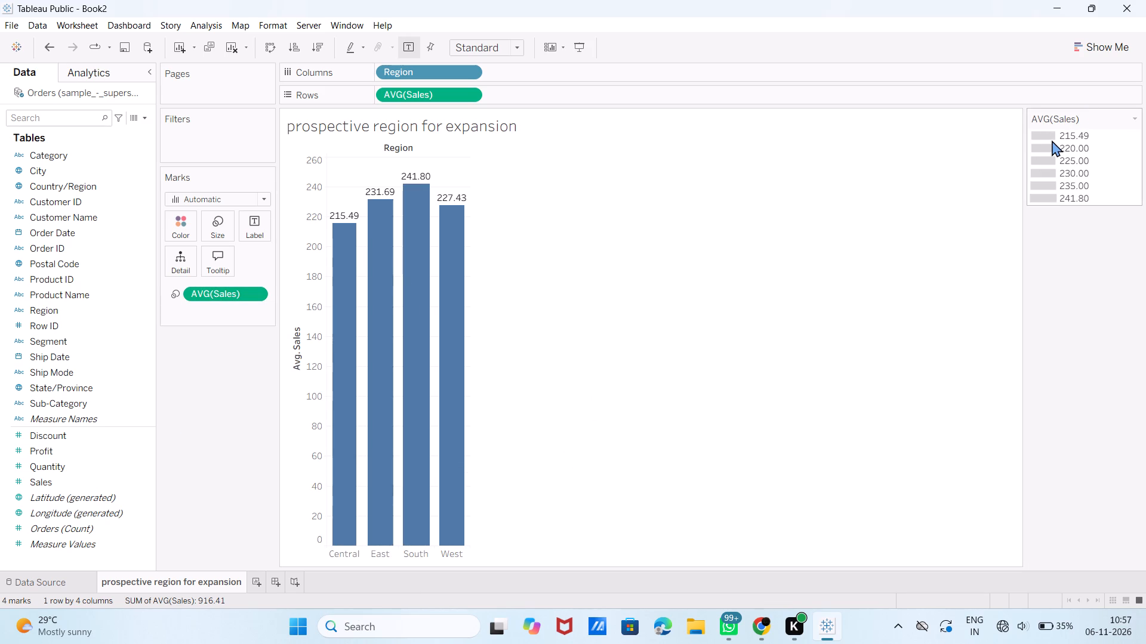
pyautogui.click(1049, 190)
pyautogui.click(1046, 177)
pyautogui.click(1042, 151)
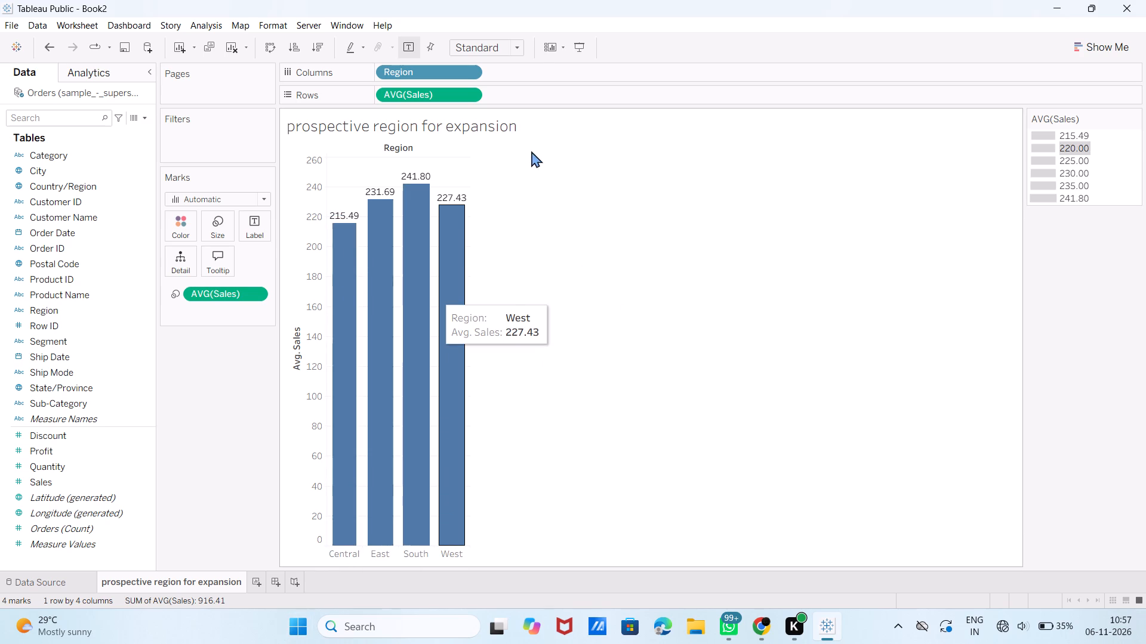
# Try Fit Height for the chart view and settle on Fit Width.
pyautogui.click(521, 46)
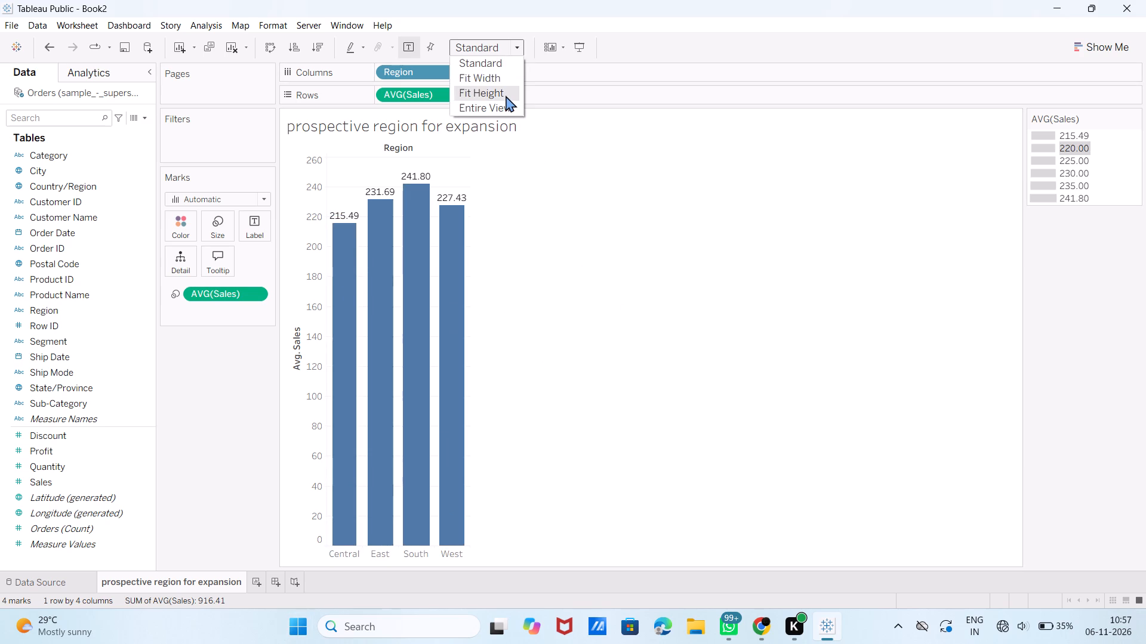
pyautogui.click(506, 95)
pyautogui.click(517, 44)
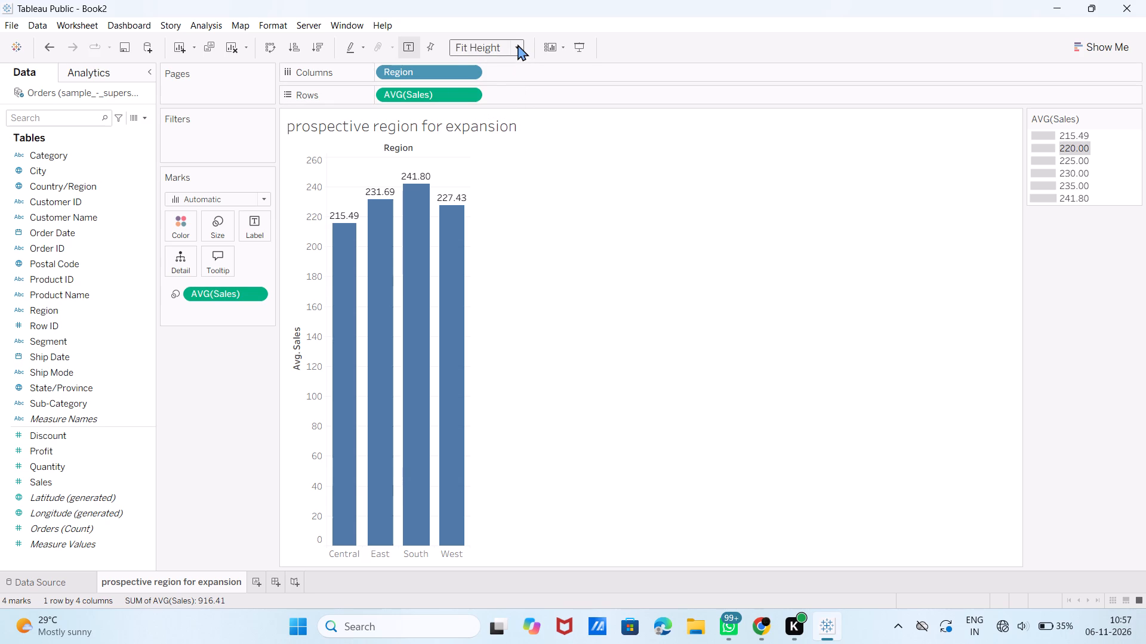
pyautogui.click(502, 82)
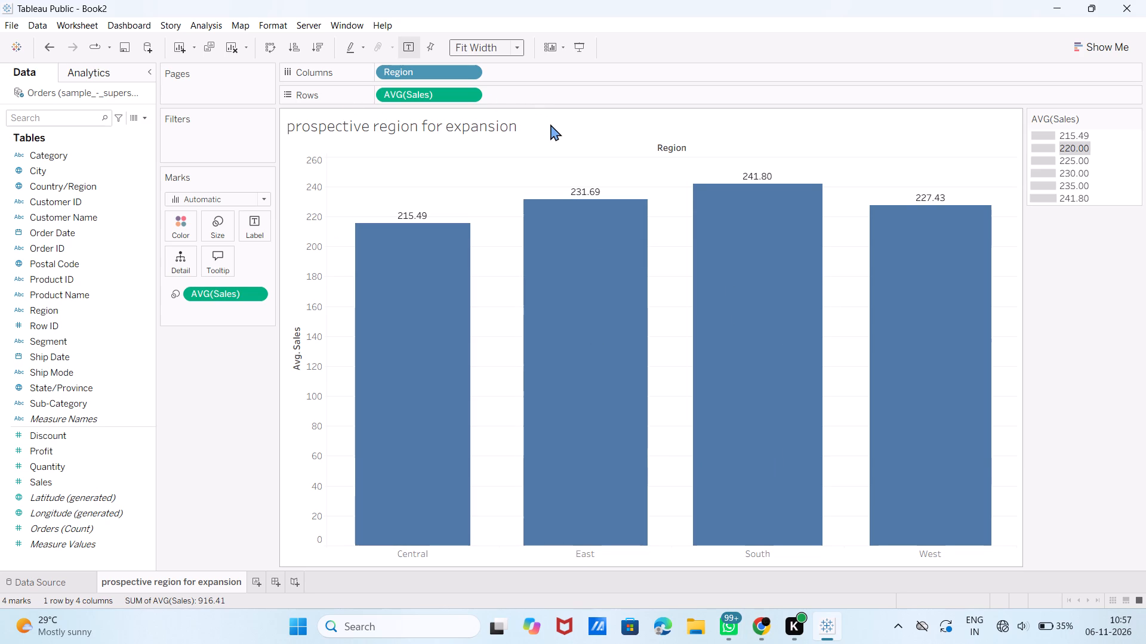
# Inspect the region bars one at a time for their average sales, and clear the selection.
pyautogui.click(500, 203)
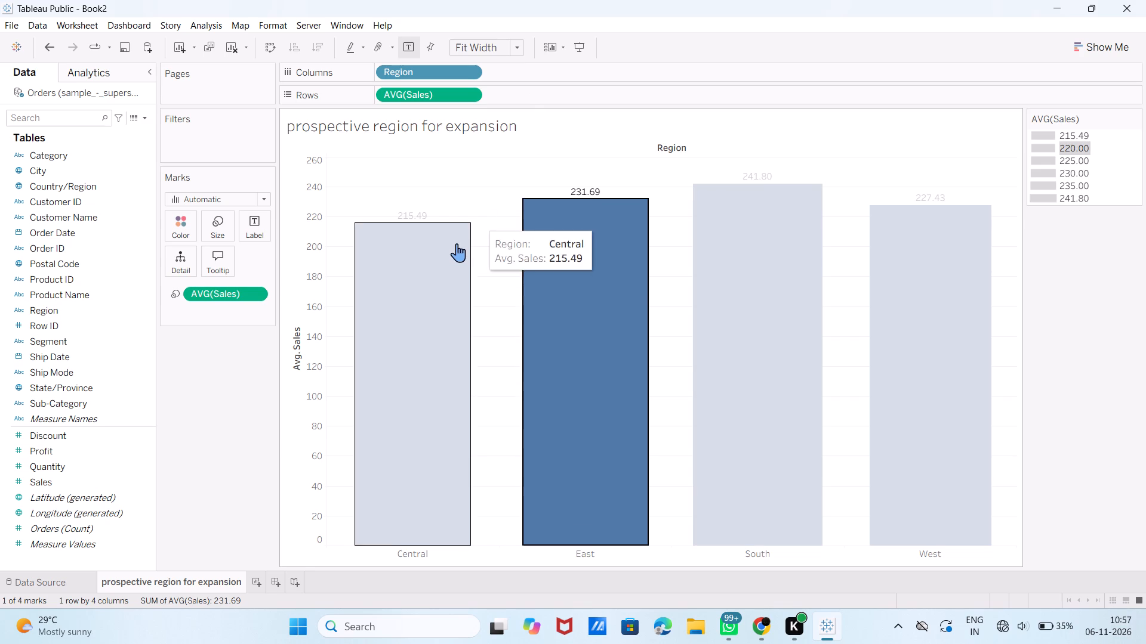
pyautogui.click(457, 244)
pyautogui.click(701, 243)
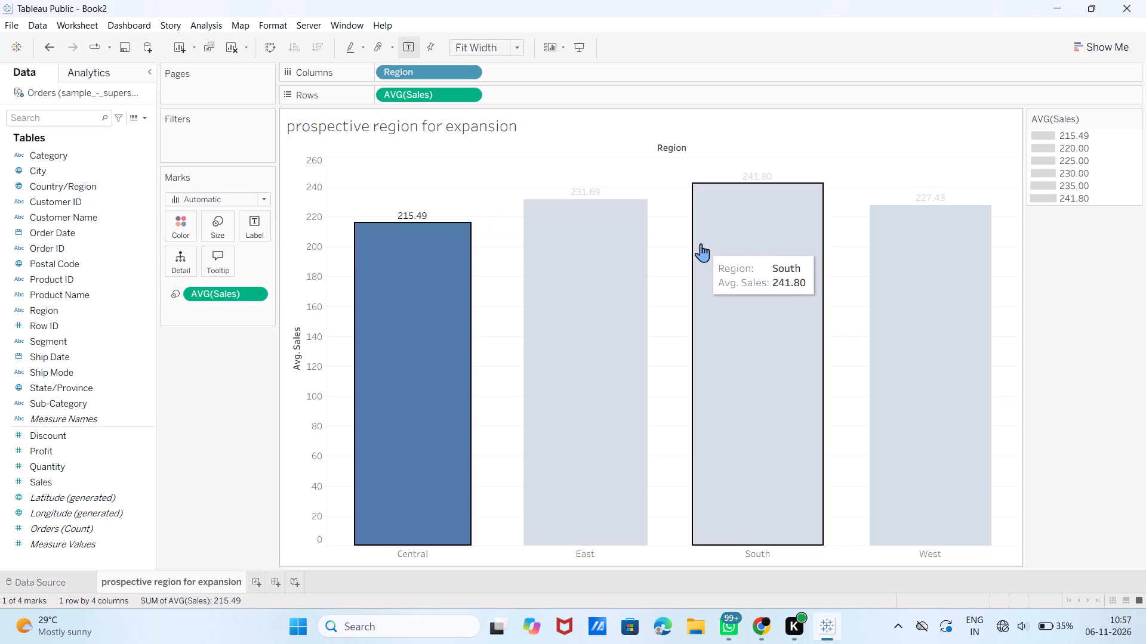
pyautogui.click(931, 245)
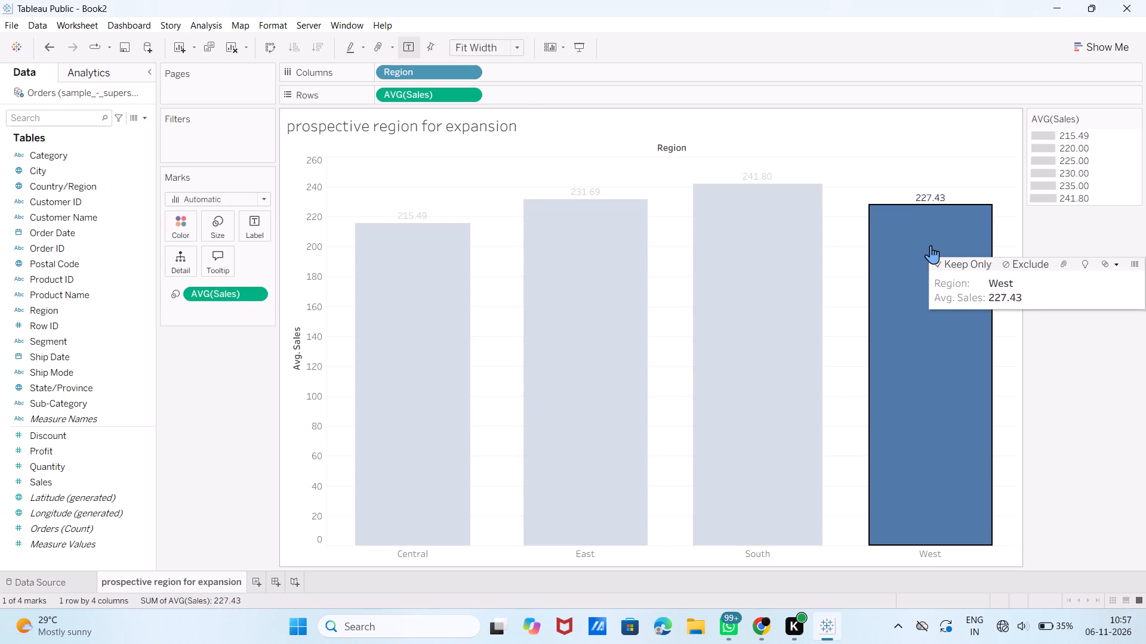
pyautogui.click(818, 113)
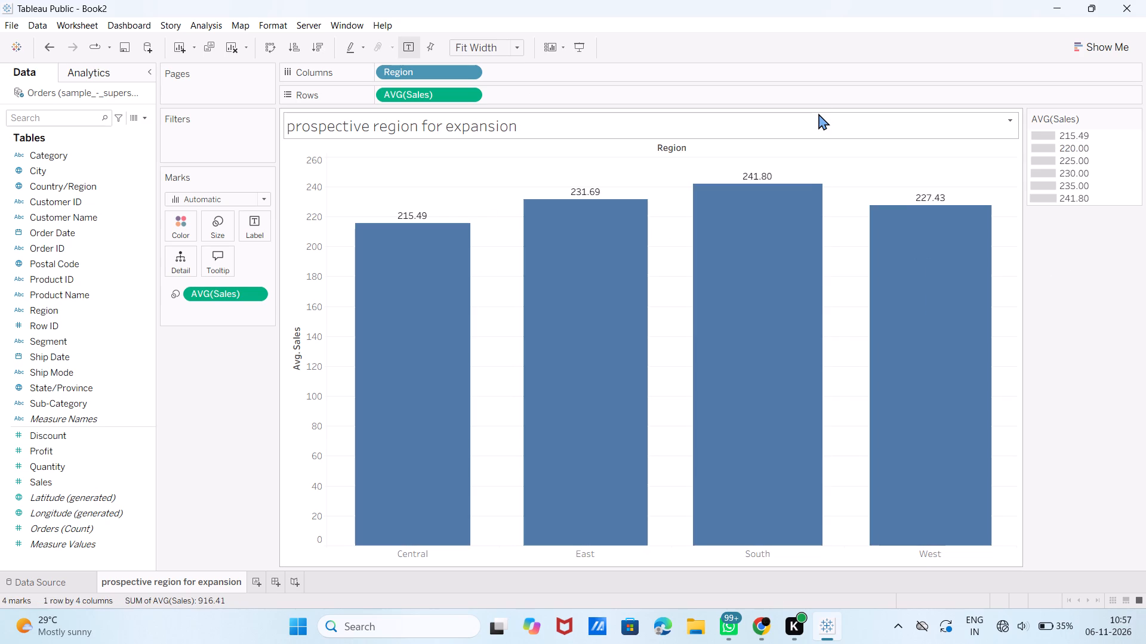
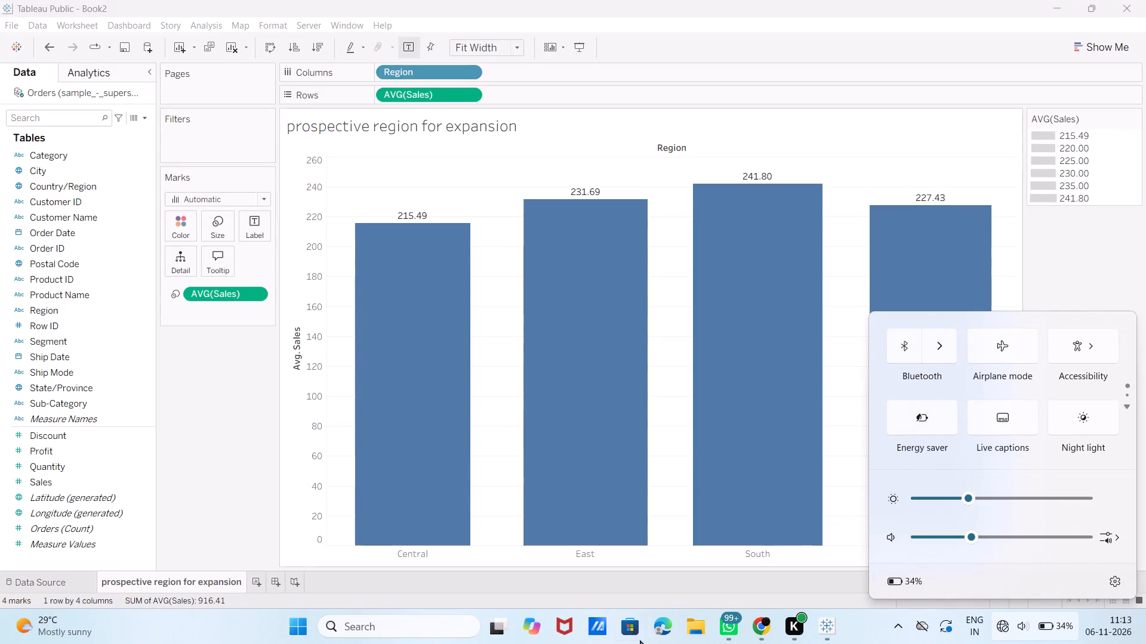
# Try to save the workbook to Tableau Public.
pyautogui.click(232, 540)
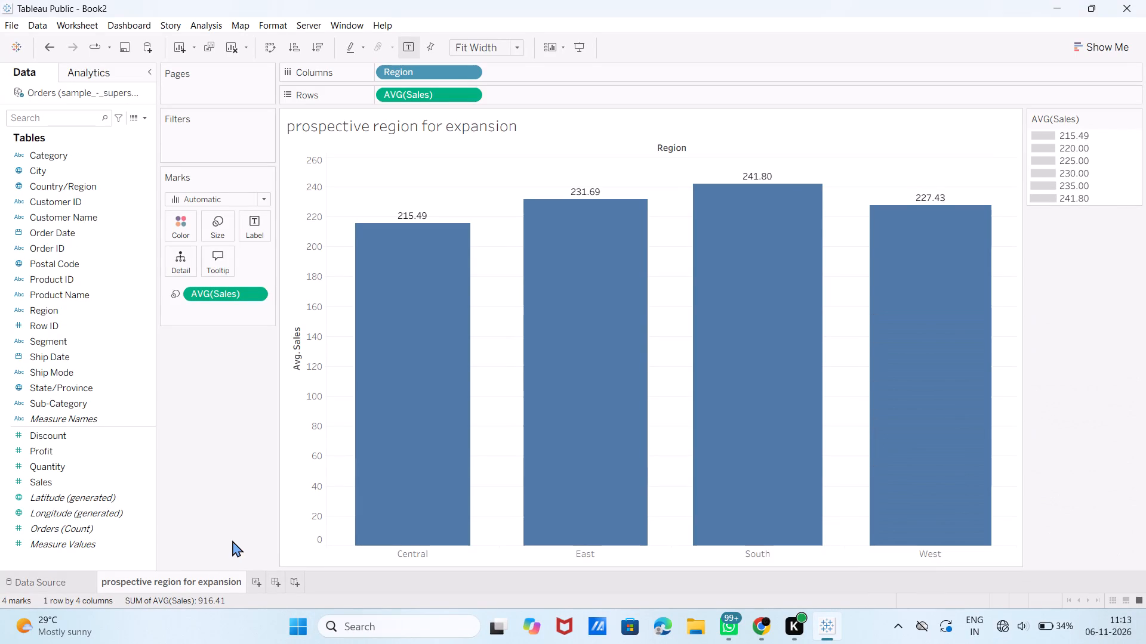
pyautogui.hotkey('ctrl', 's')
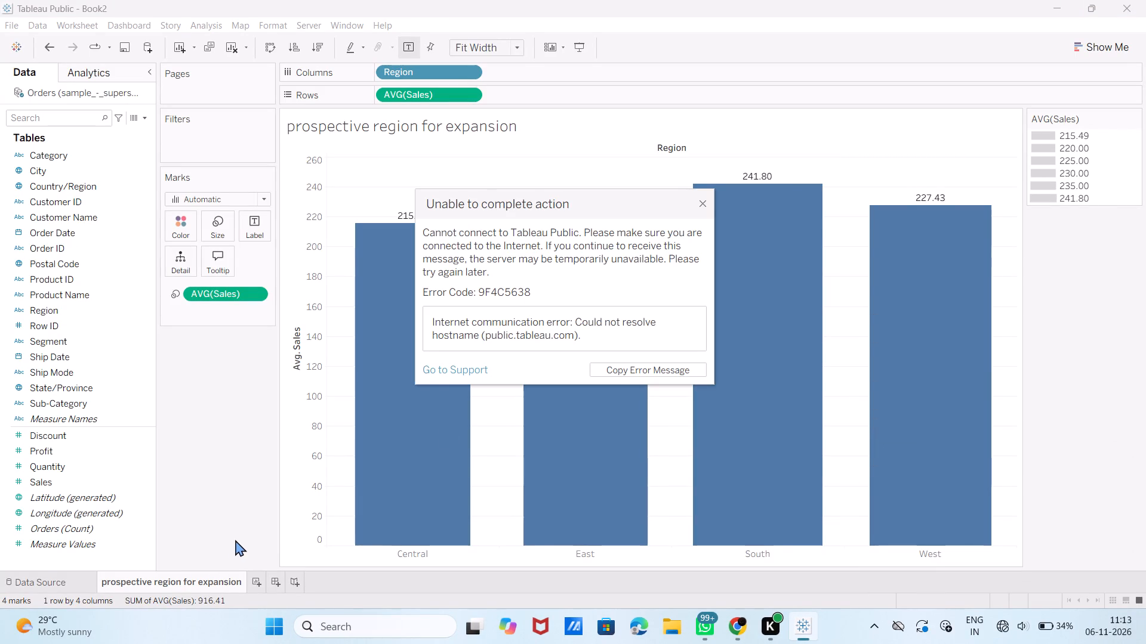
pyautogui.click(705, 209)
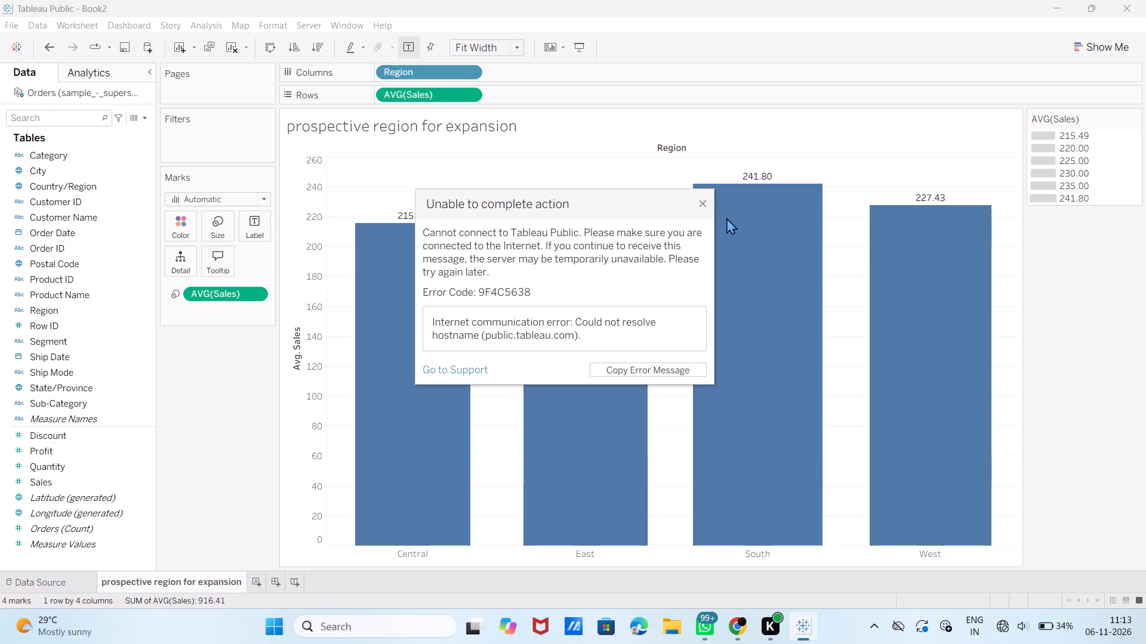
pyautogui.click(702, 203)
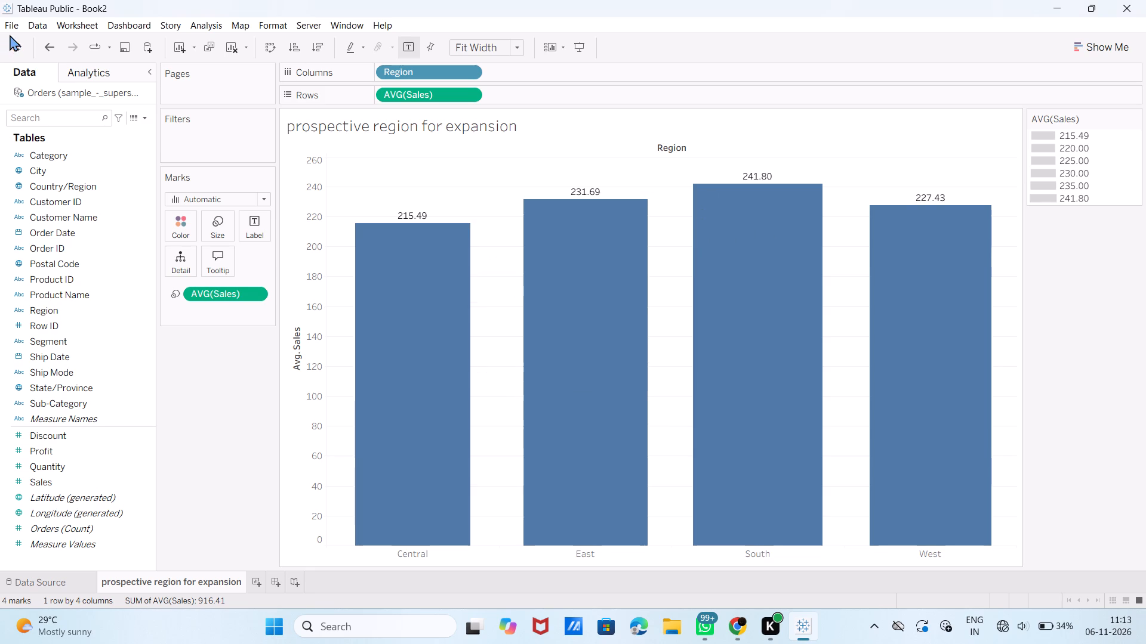
# Save the workbook locally as a .twb file named "prospective region for expansion" in the Desktop folder DA Lab > Exp no-10.
pyautogui.click(13, 20)
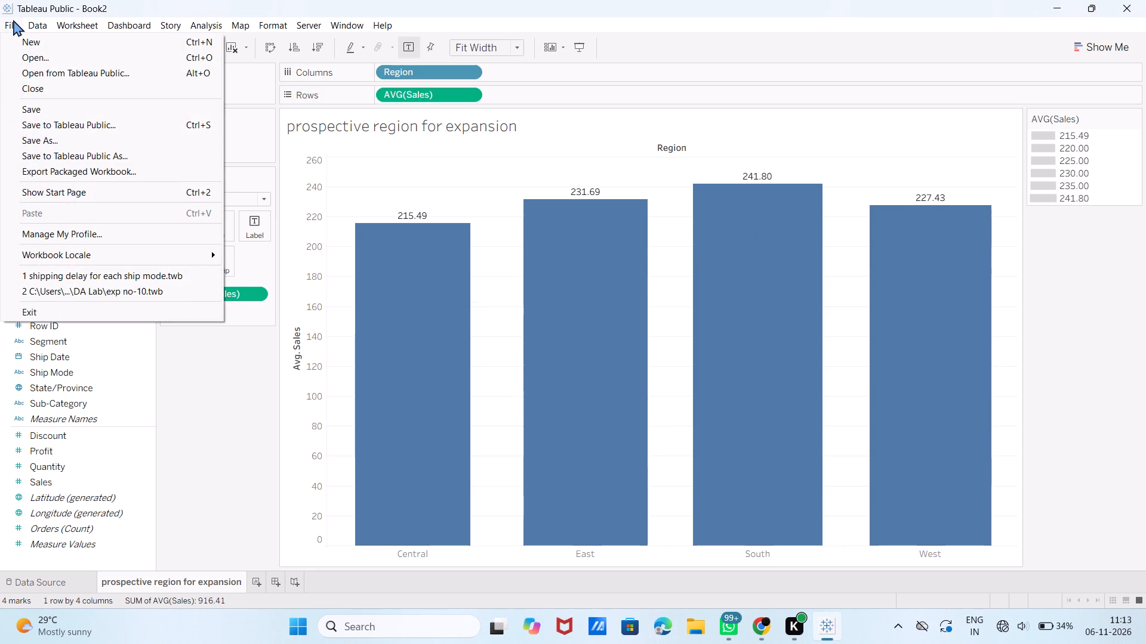
pyautogui.click(77, 110)
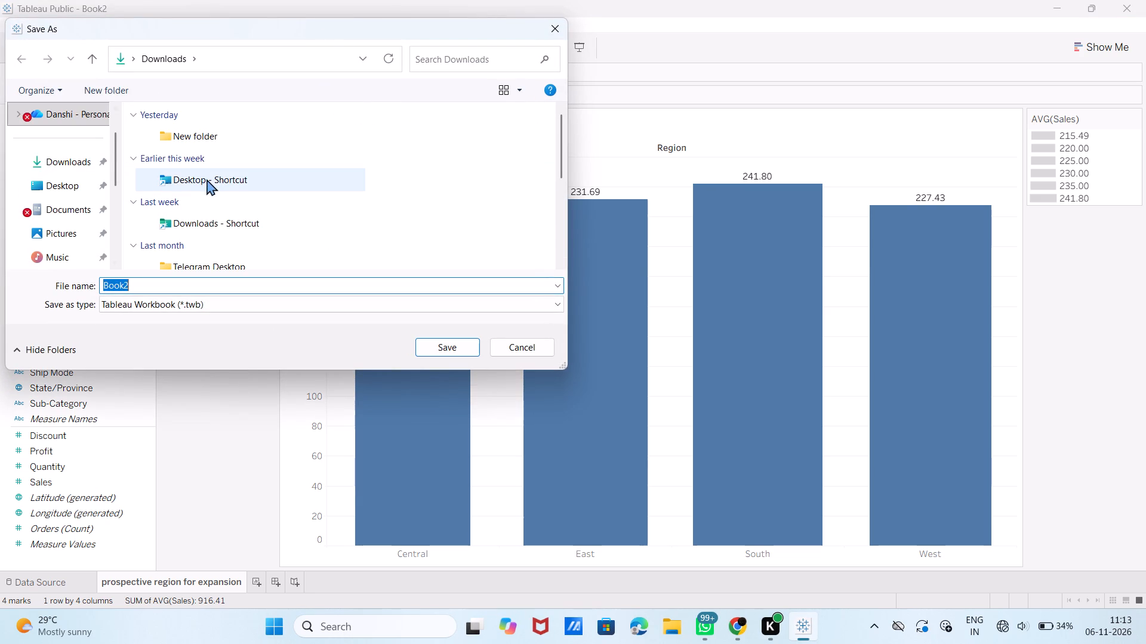
pyautogui.click(70, 187)
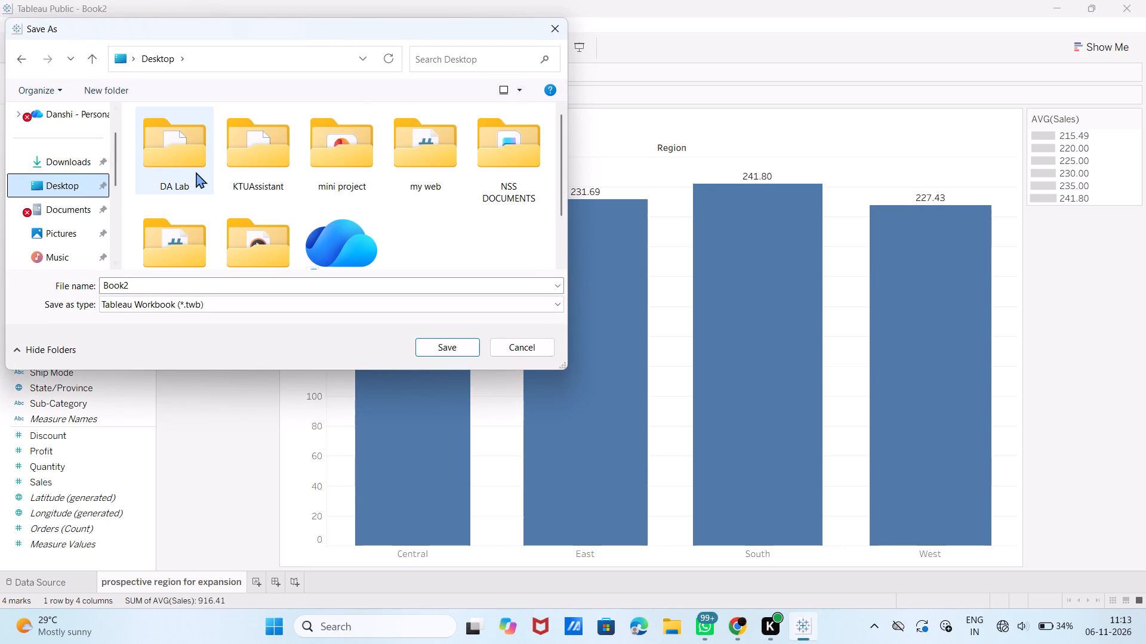
pyautogui.doubleClick(188, 167)
pyautogui.scroll(-2, 195, 207)
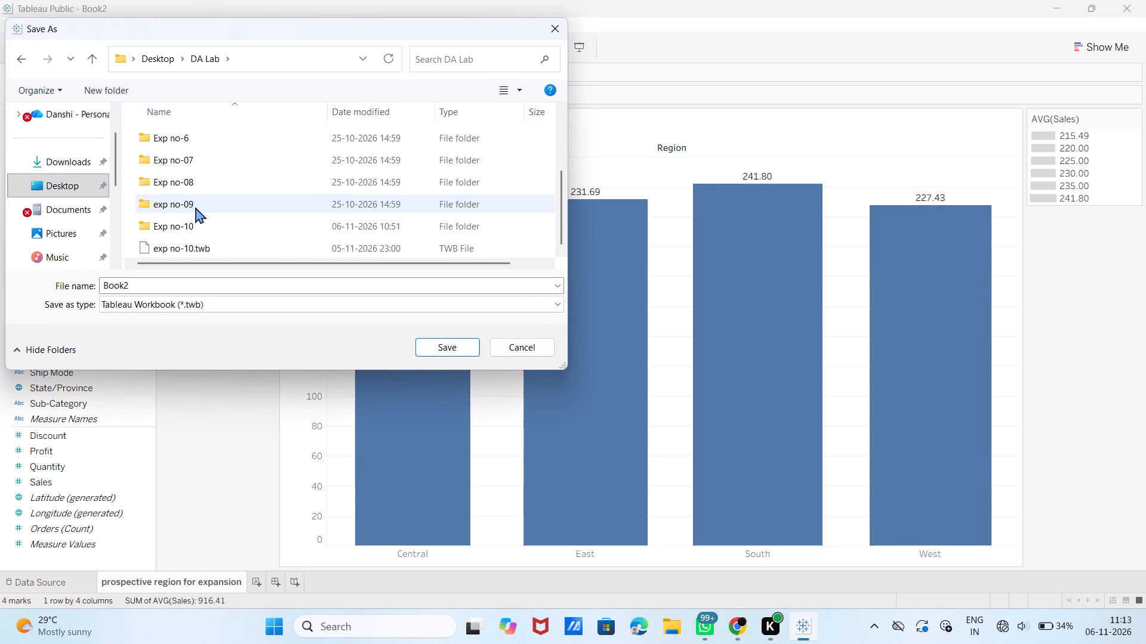
pyautogui.click(195, 226)
pyautogui.doubleClick(195, 226)
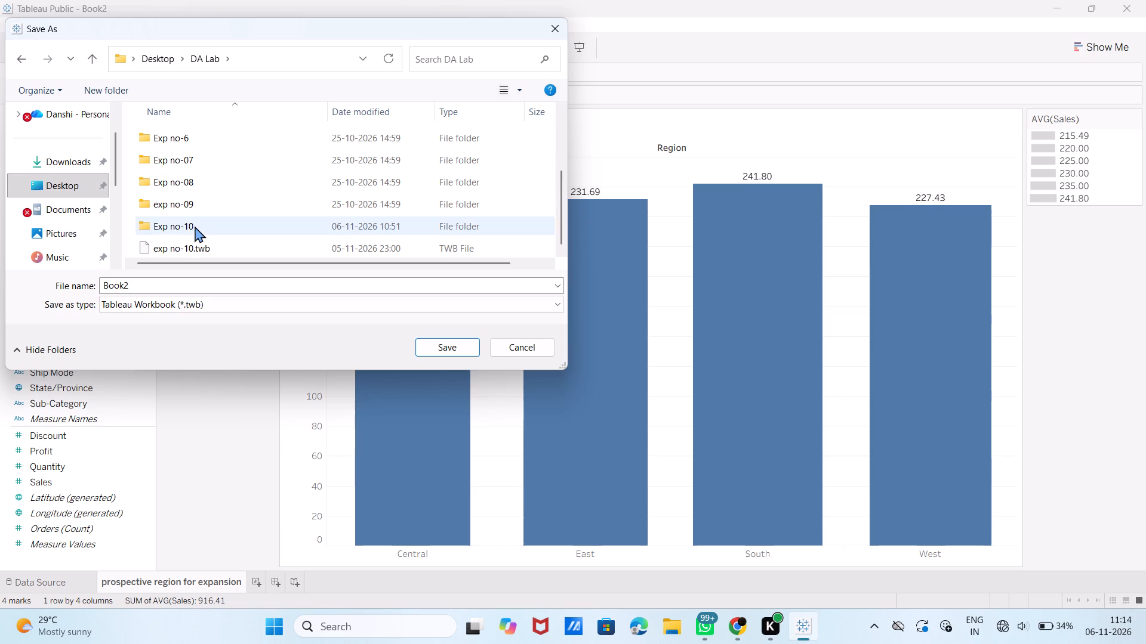
pyautogui.click(168, 293)
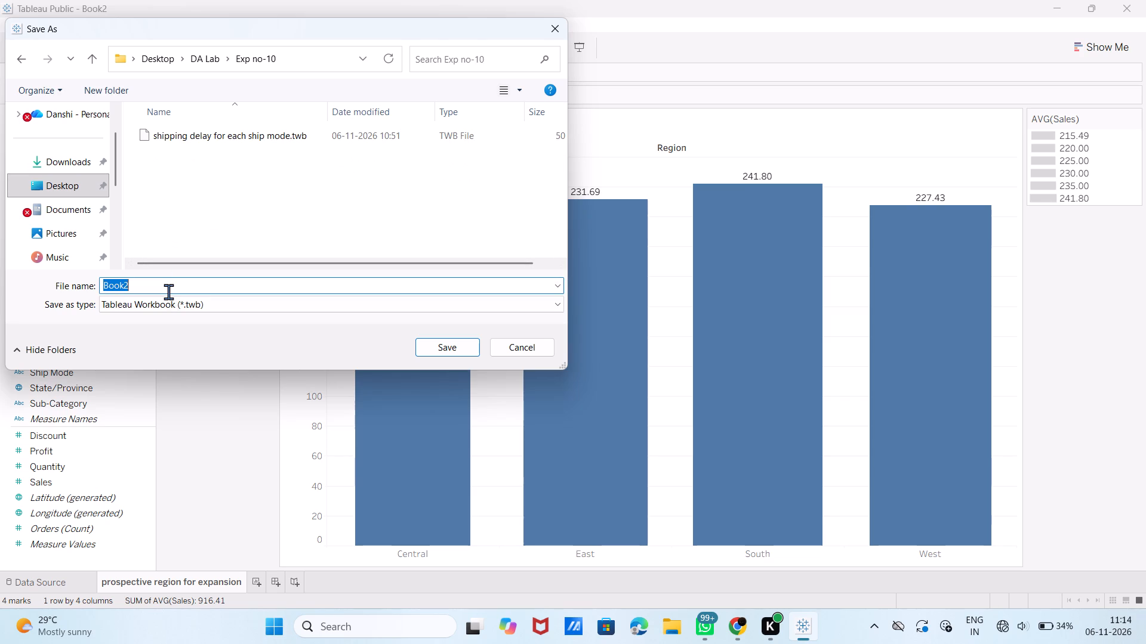
pyautogui.press('BackSpace')
pyautogui.write('prospective region')
pyautogui.press('space')
pyautogui.press('space')
pyautogui.write('for expans')
pyautogui.write('sion')
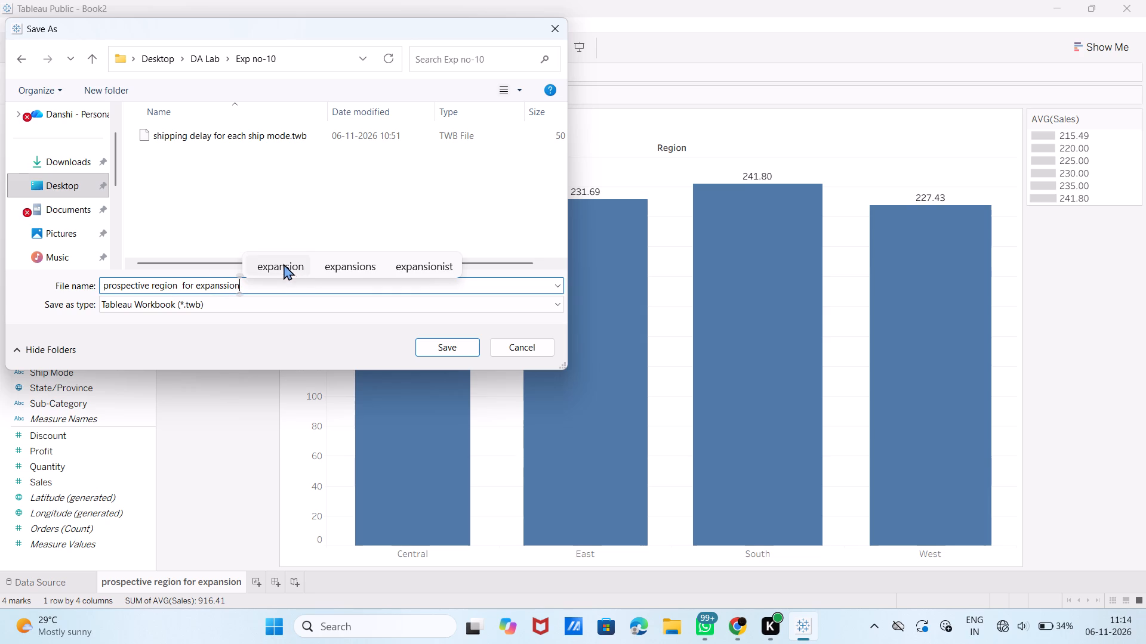
pyautogui.click(283, 264)
pyautogui.click(430, 342)
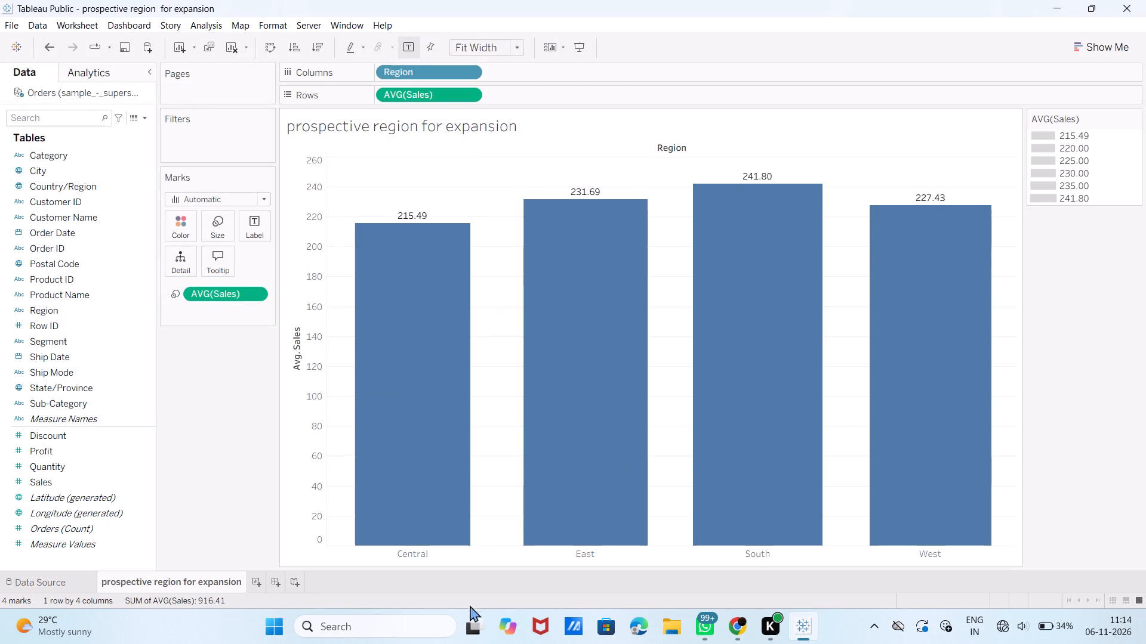
# Open the computer's power options.
pyautogui.click(276, 623)
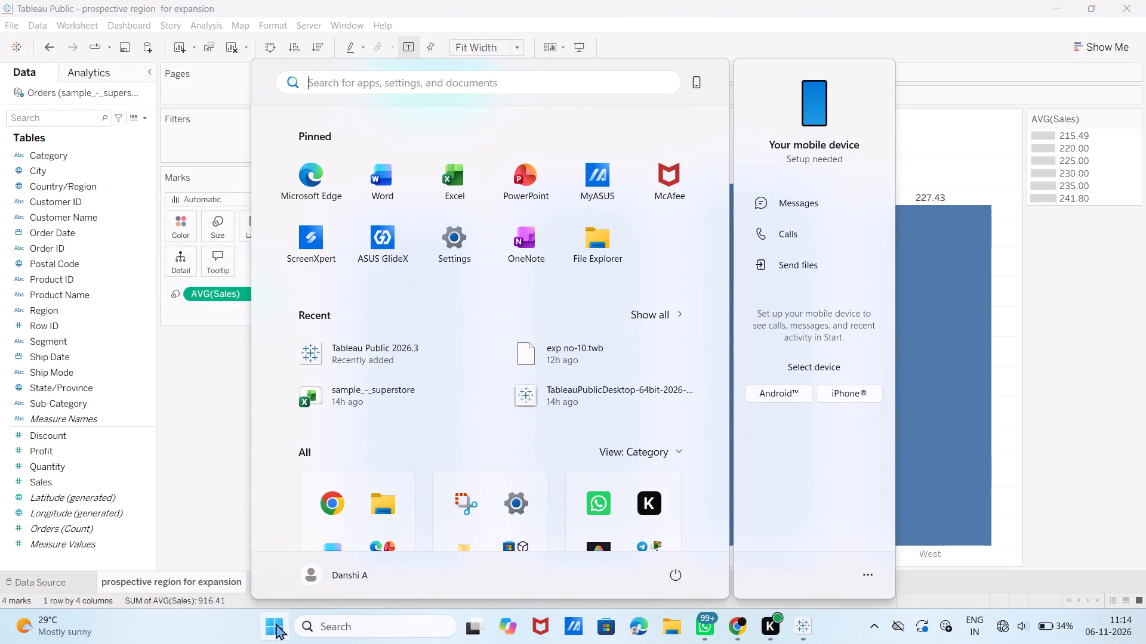
pyautogui.click(682, 575)
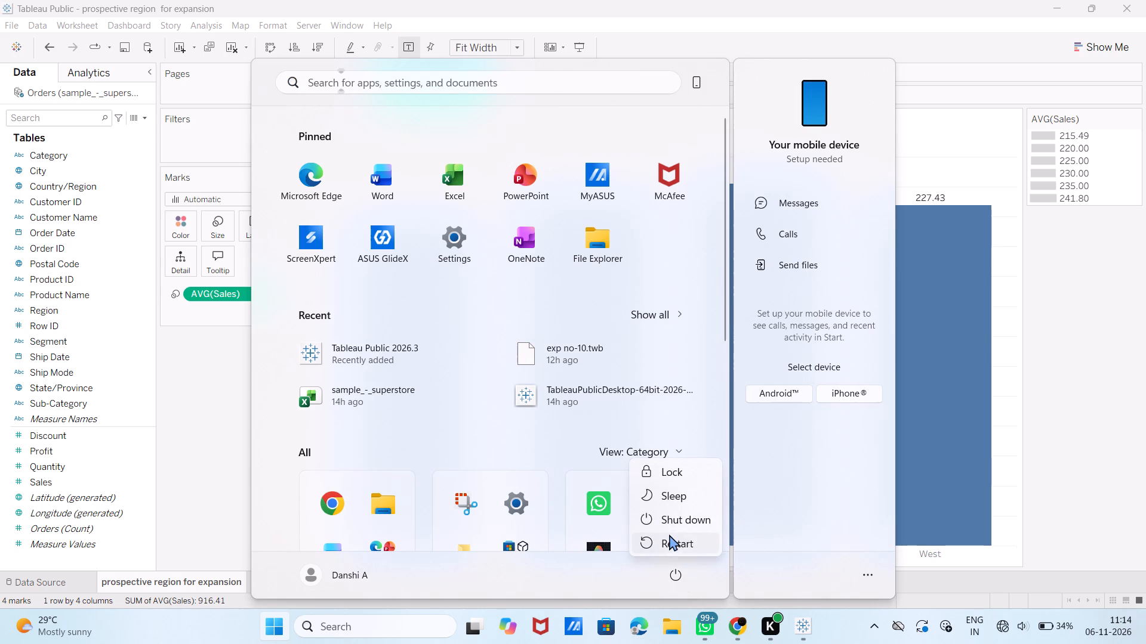